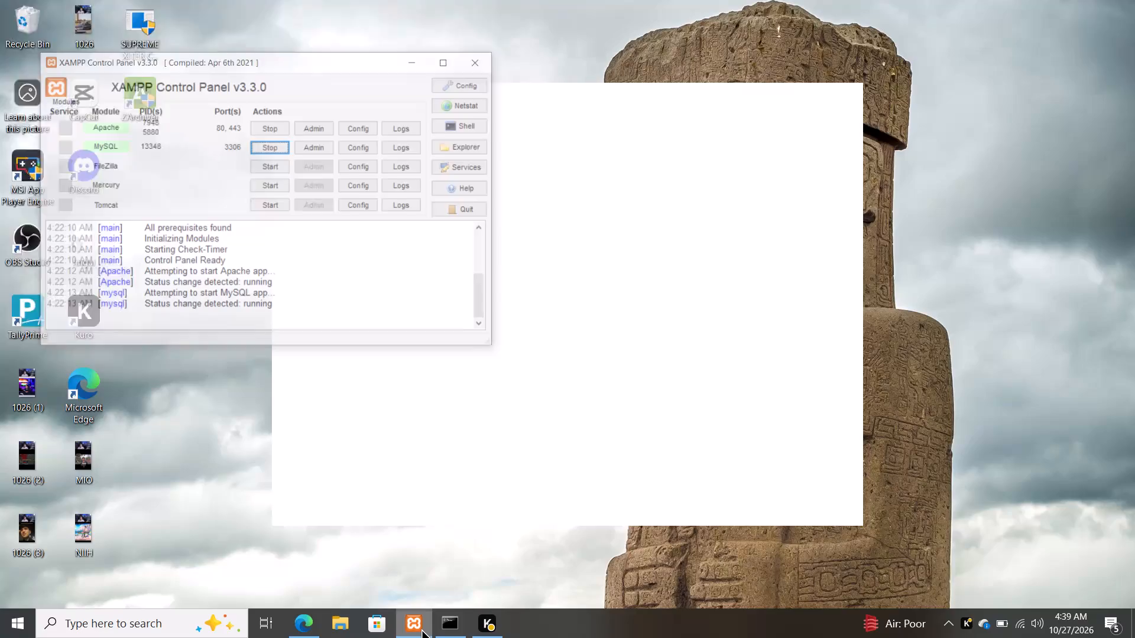
Switch to Microsoft Edge, change the hero heading to "Live beautifully Rest naturally." without the line-break tag, and publish the page.
{"action": "left_click", "coordinate": [293, 619]}
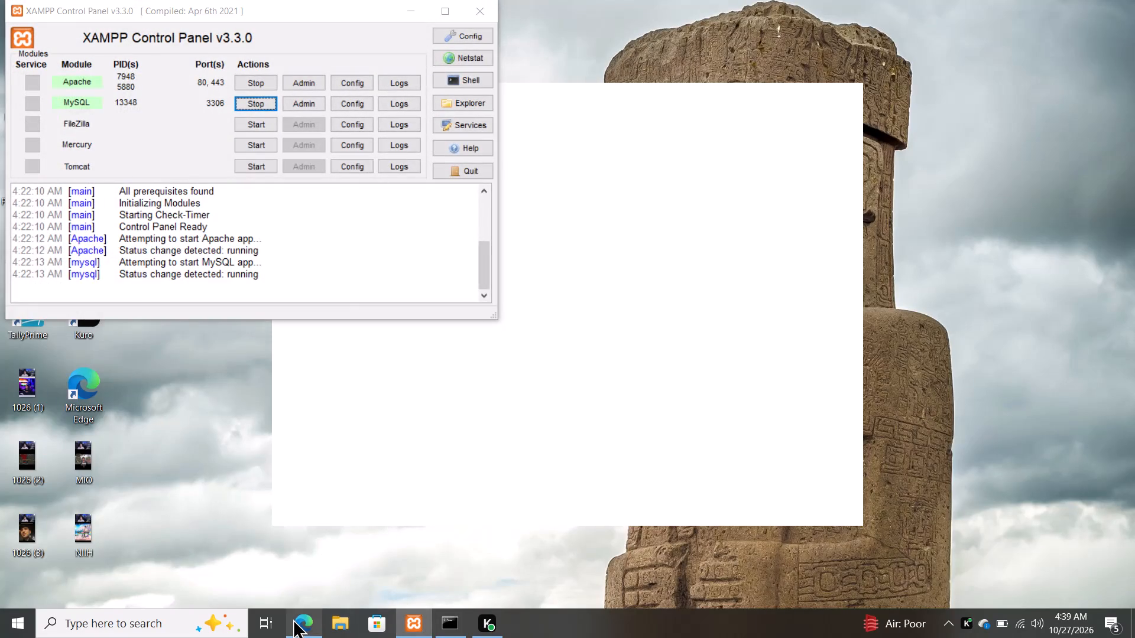
{"action": "scroll", "coordinate": [598, 228], "scroll_direction": "down", "scroll_amount": 2}
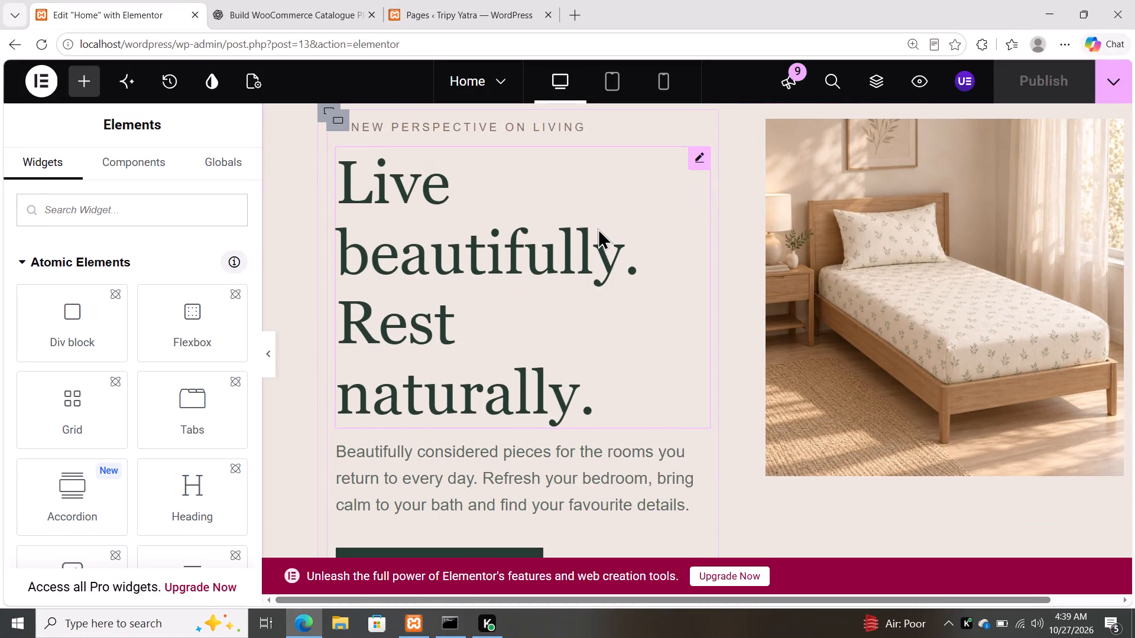
{"action": "scroll", "coordinate": [598, 228], "scroll_direction": "down", "scroll_amount": 1}
{"action": "left_click", "coordinate": [598, 228]}
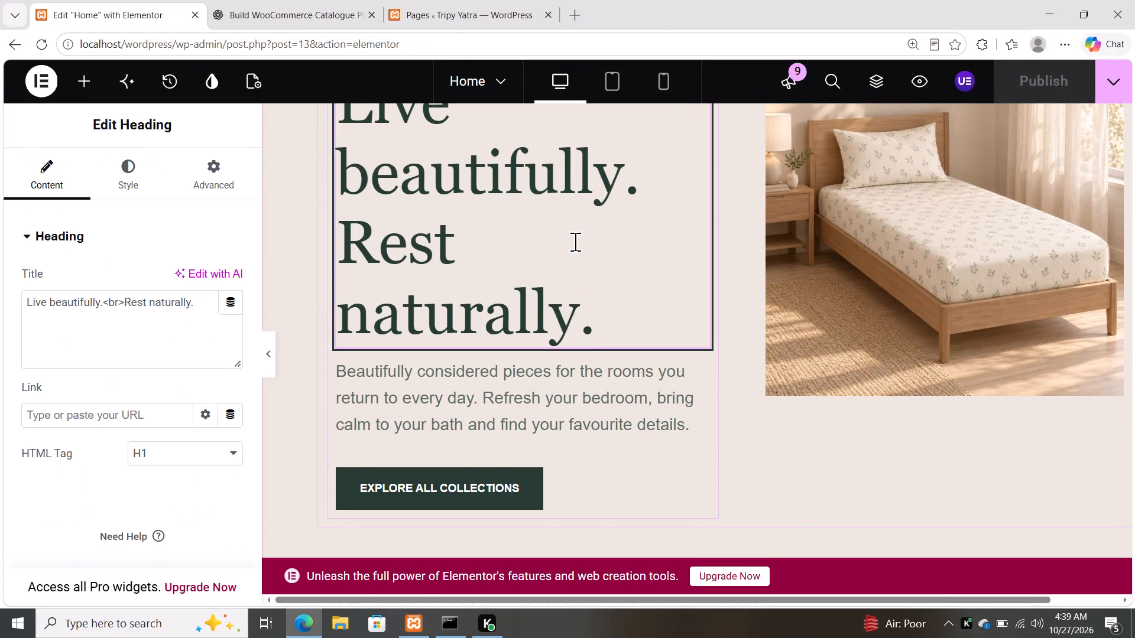
{"action": "left_click", "coordinate": [126, 300]}
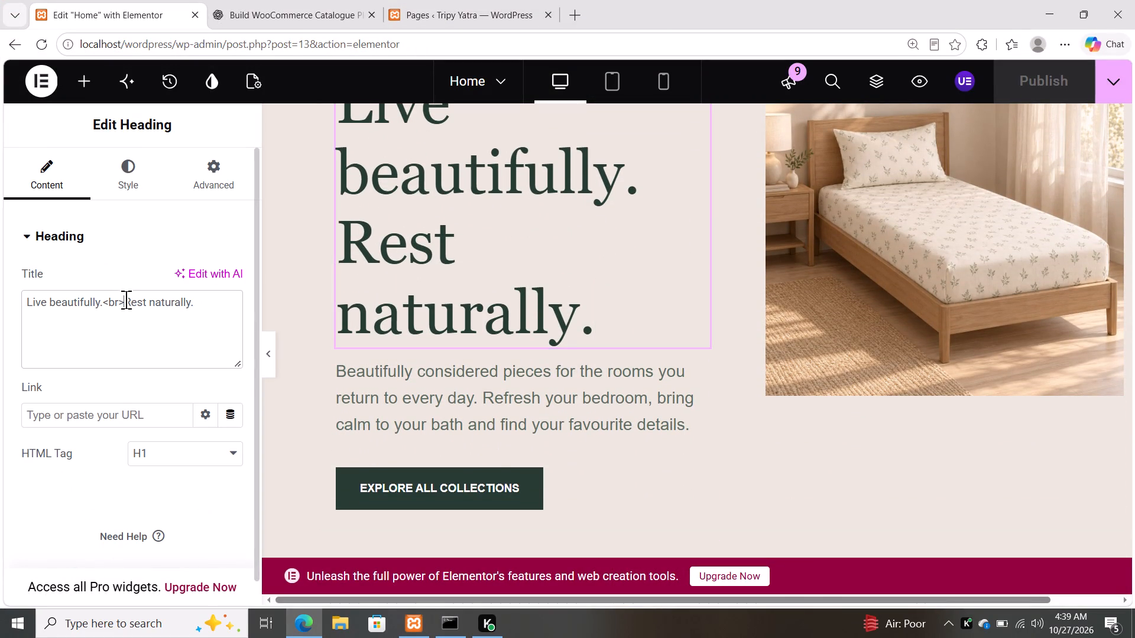
{"action": "key", "text": "BackSpace"}
{"action": "key", "text": "BackSpace"}
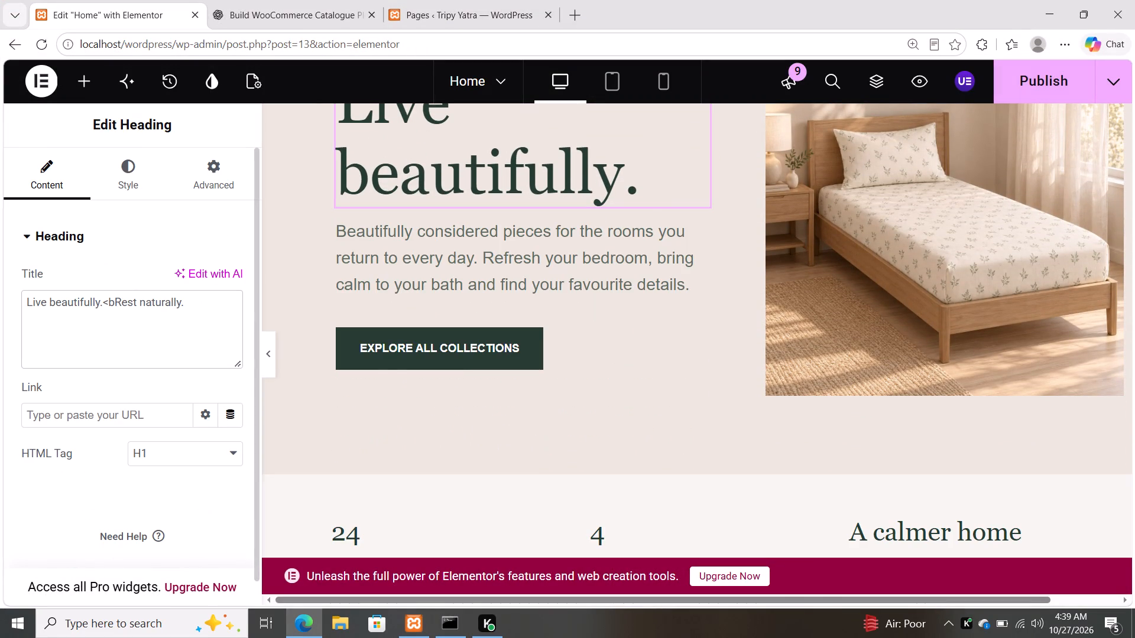
{"action": "key", "text": "BackSpace"}
{"action": "key", "text": "BackSpace"}
{"action": "key", "text": "BackSpace"}
{"action": "key", "text": "space"}
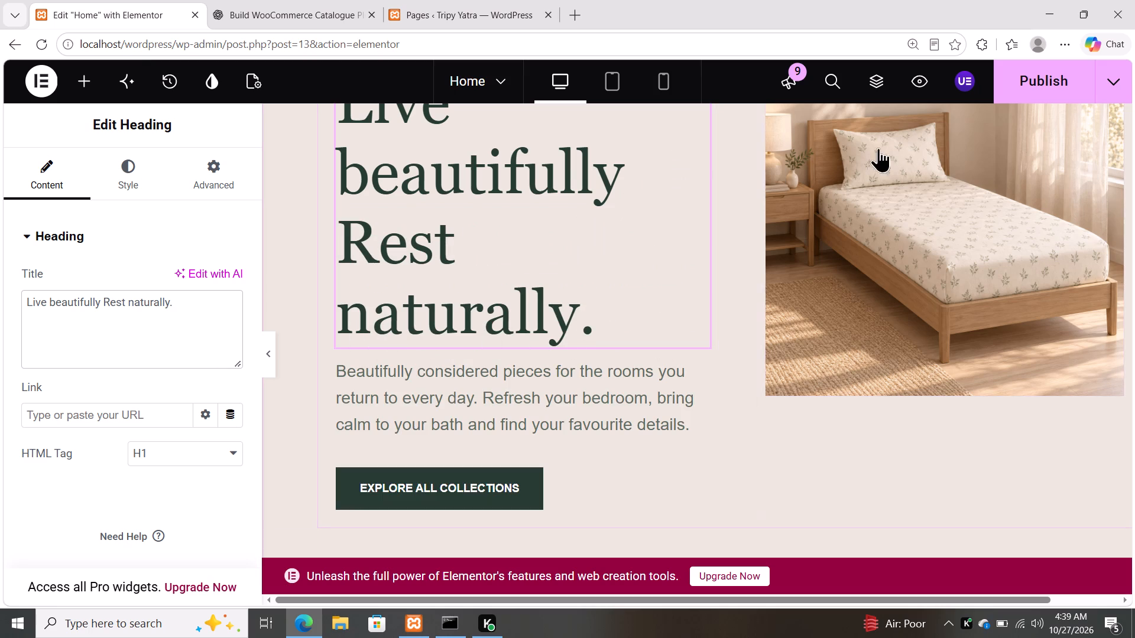
{"action": "left_click", "coordinate": [1028, 94]}
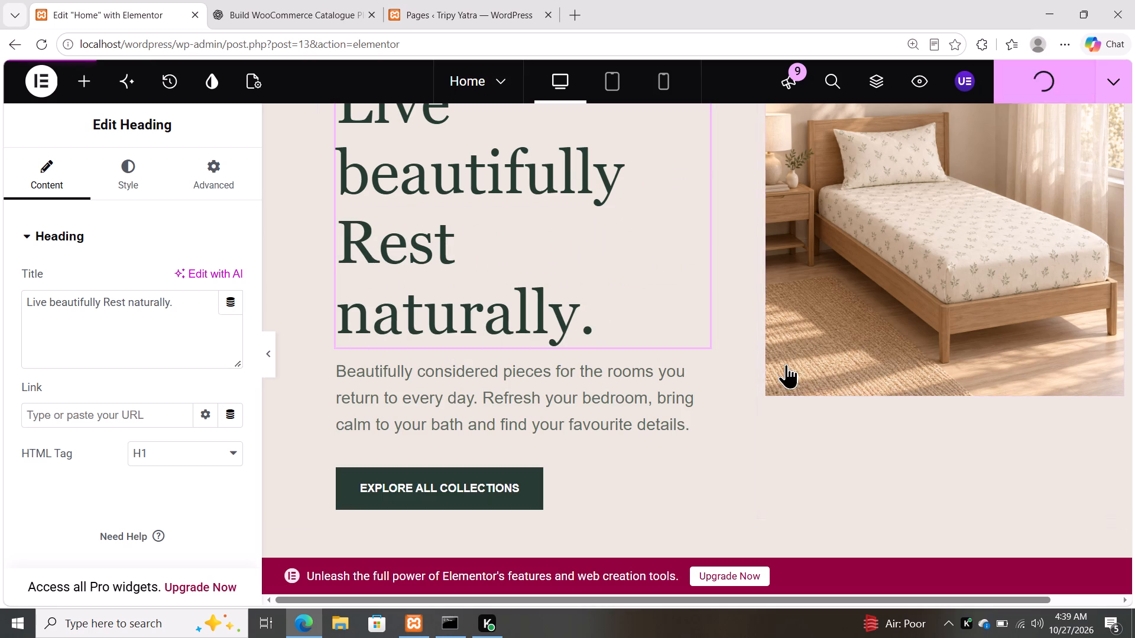
Examine the headings and descriptions in the three-column stats section, including the HTML of the "Thoughtful tones and everyday textures" text.
{"action": "scroll", "coordinate": [786, 364], "scroll_direction": "down", "scroll_amount": 2}
{"action": "left_click", "coordinate": [424, 388]}
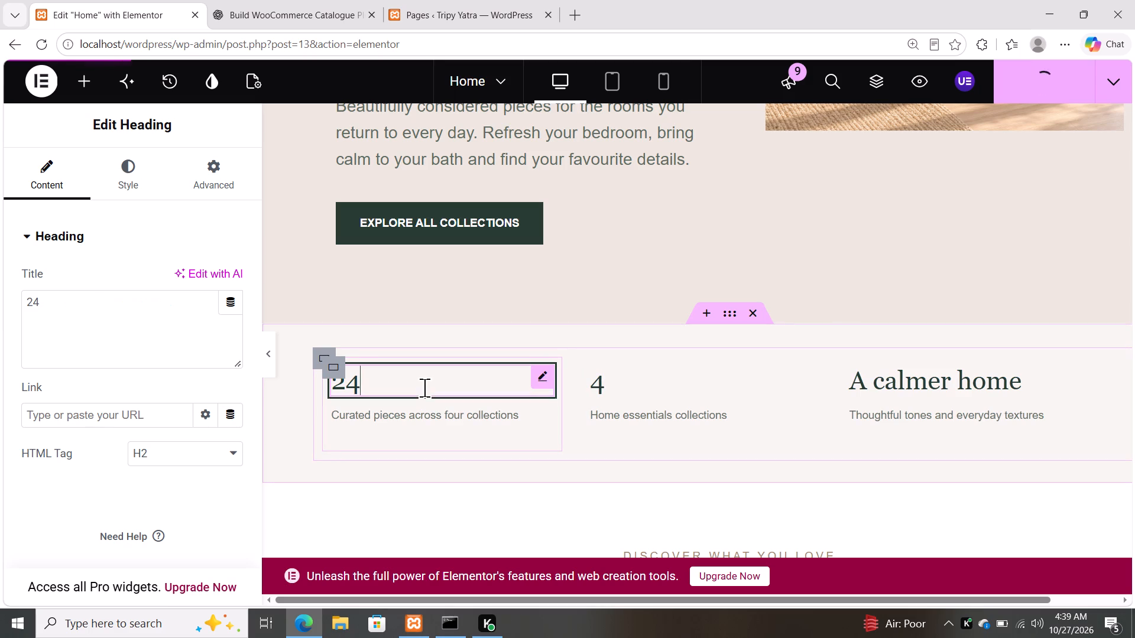
{"action": "left_click", "coordinate": [648, 392]}
{"action": "left_click", "coordinate": [658, 424]}
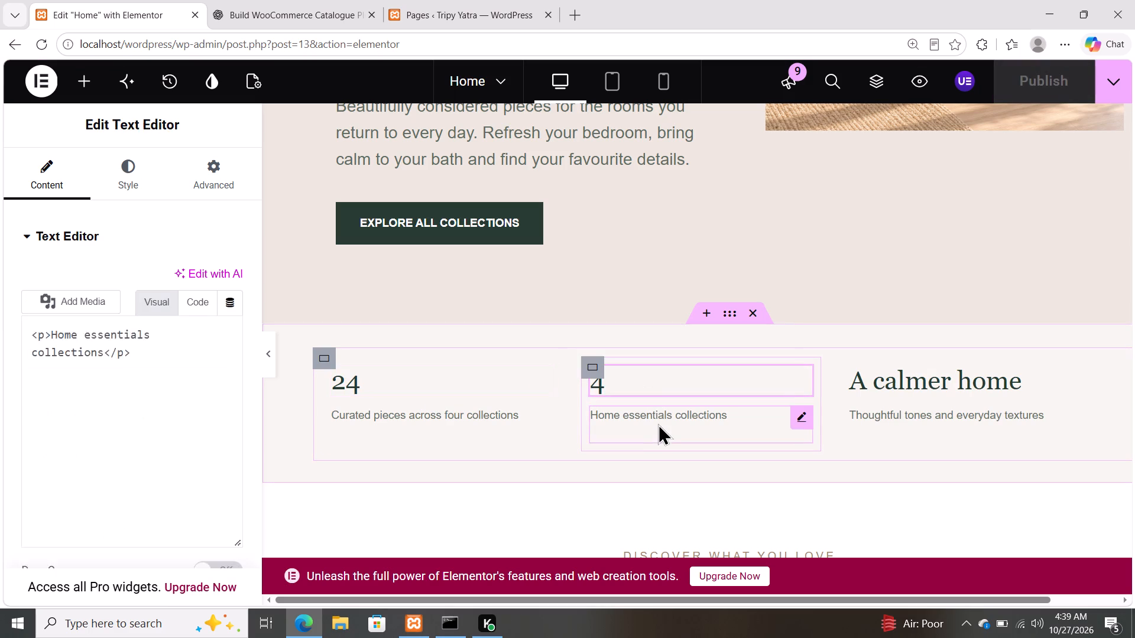
{"action": "left_click", "coordinate": [509, 425]}
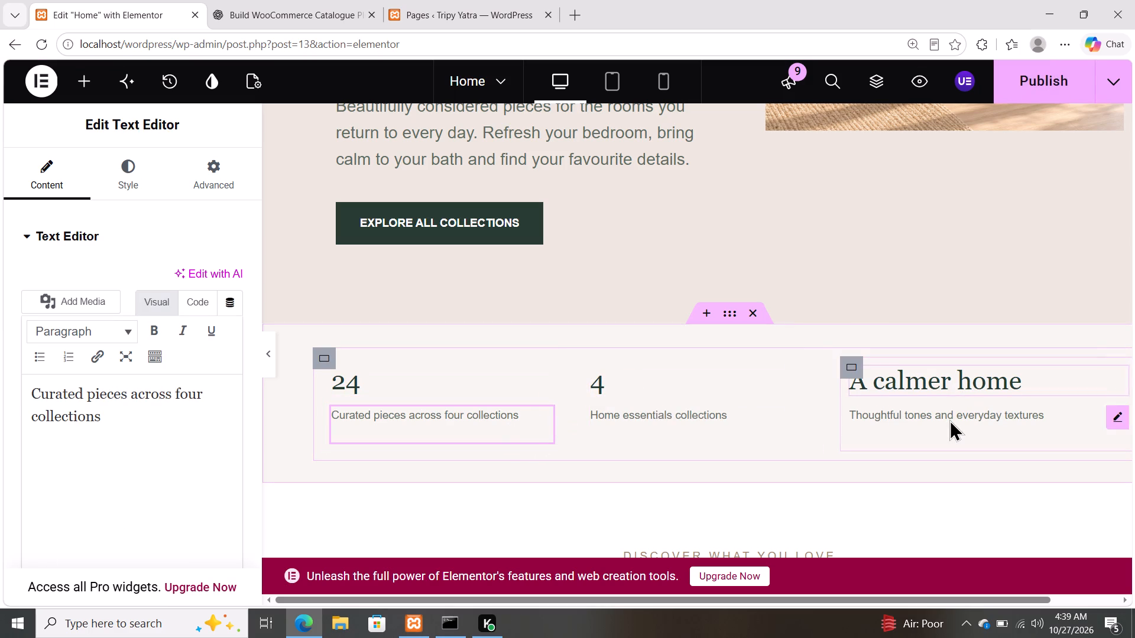
{"action": "left_click", "coordinate": [949, 419]}
{"action": "left_click", "coordinate": [530, 458]}
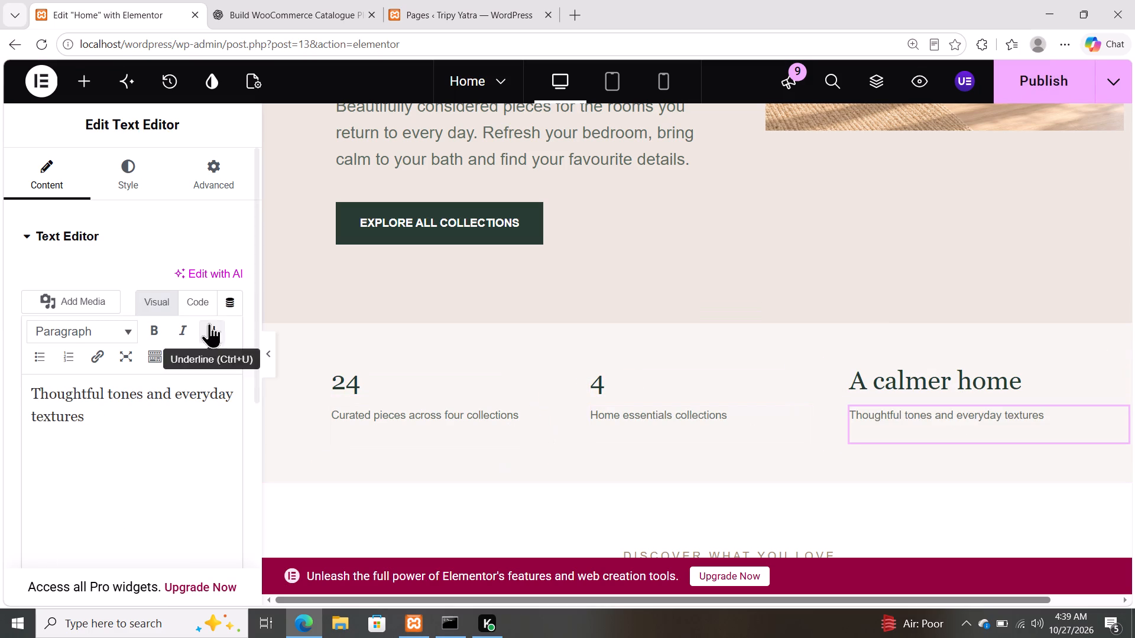
{"action": "left_click_drag", "start_coordinate": [184, 288], "coordinate": [193, 295]}
{"action": "left_click", "coordinate": [193, 295]}
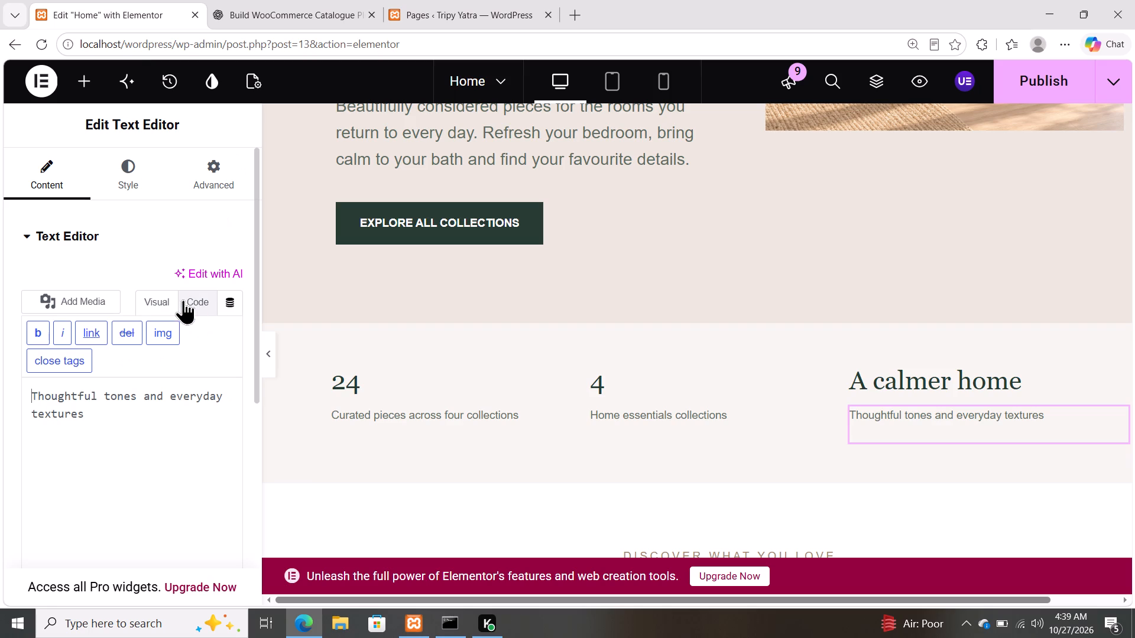
{"action": "left_click", "coordinate": [160, 300]}
Strip the inline letter-spacing from "DISCOVER WHAT YOU LOVE" by re-pasting its text as plain content, and publish the page.
{"action": "scroll", "coordinate": [421, 393], "scroll_direction": "down", "scroll_amount": 3}
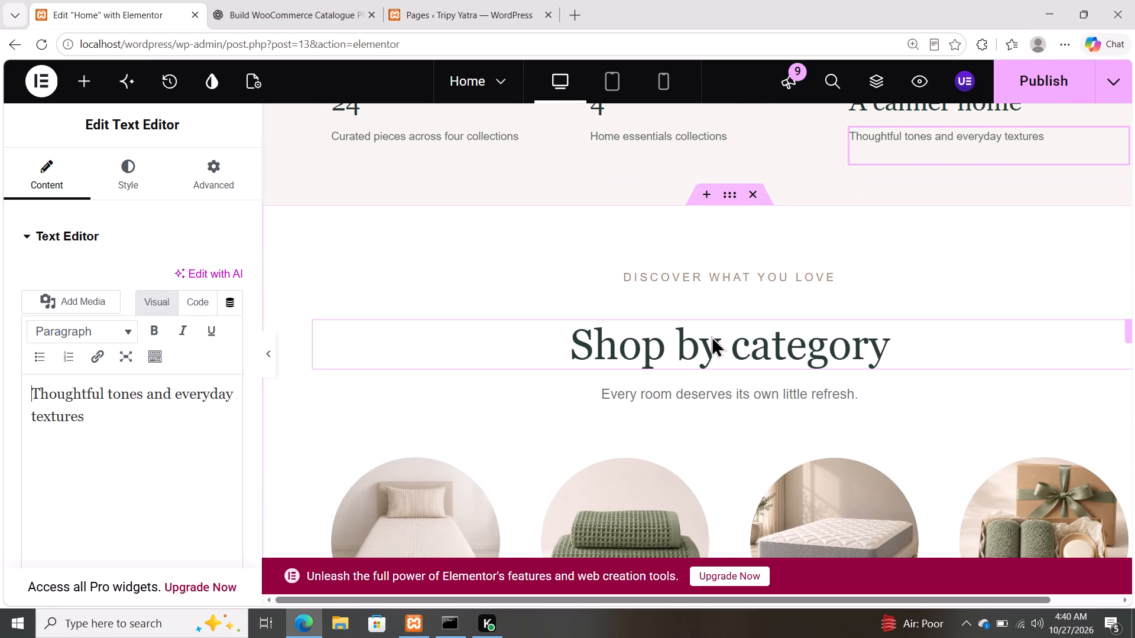
{"action": "left_click", "coordinate": [711, 336]}
{"action": "left_click", "coordinate": [717, 272]}
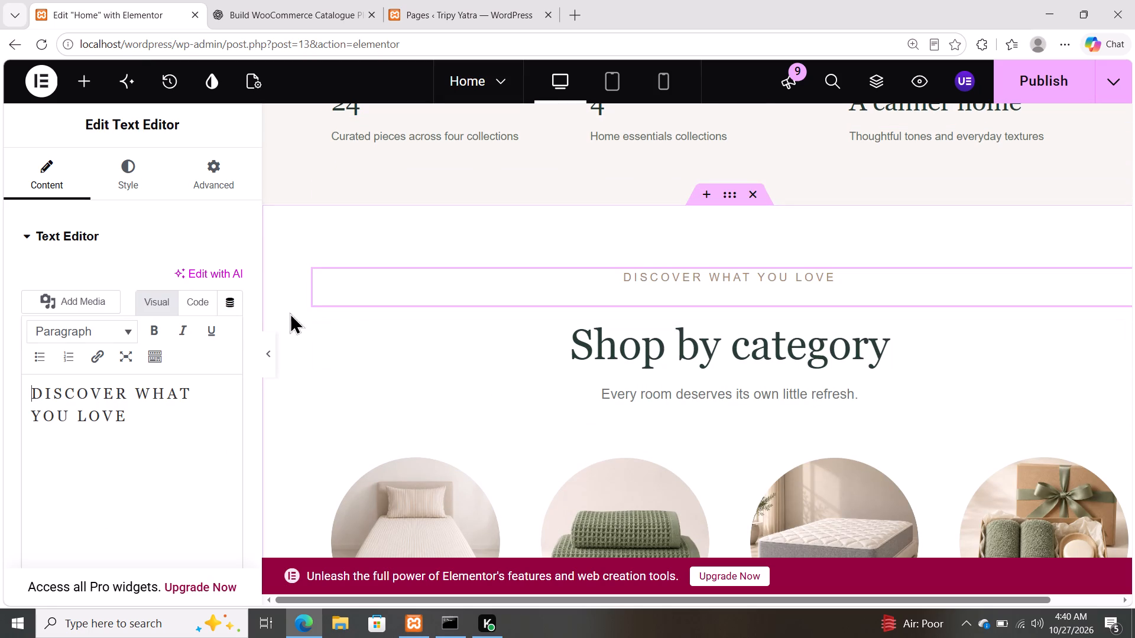
{"action": "left_click", "coordinate": [207, 302]}
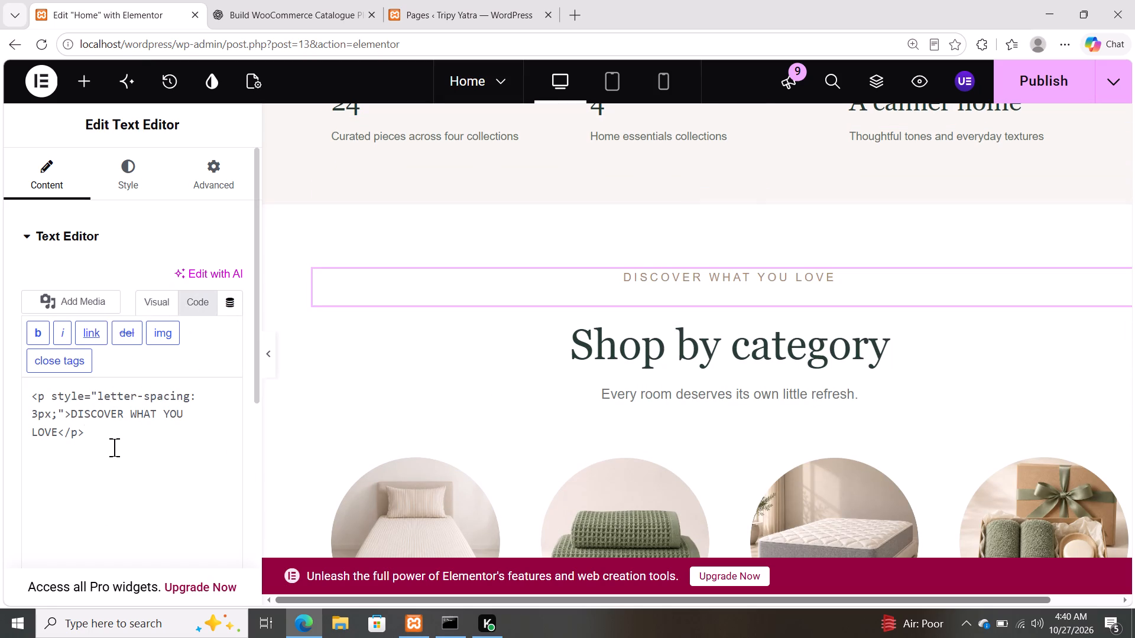
{"action": "left_click_drag", "start_coordinate": [114, 447], "coordinate": [6, 385]}
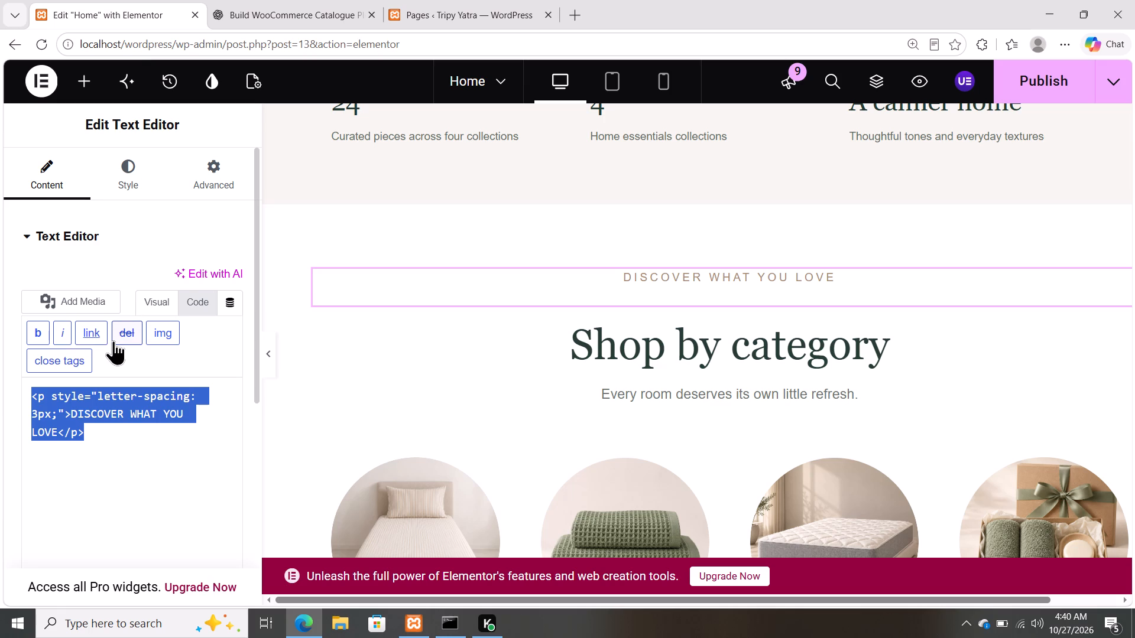
{"action": "left_click", "coordinate": [163, 294]}
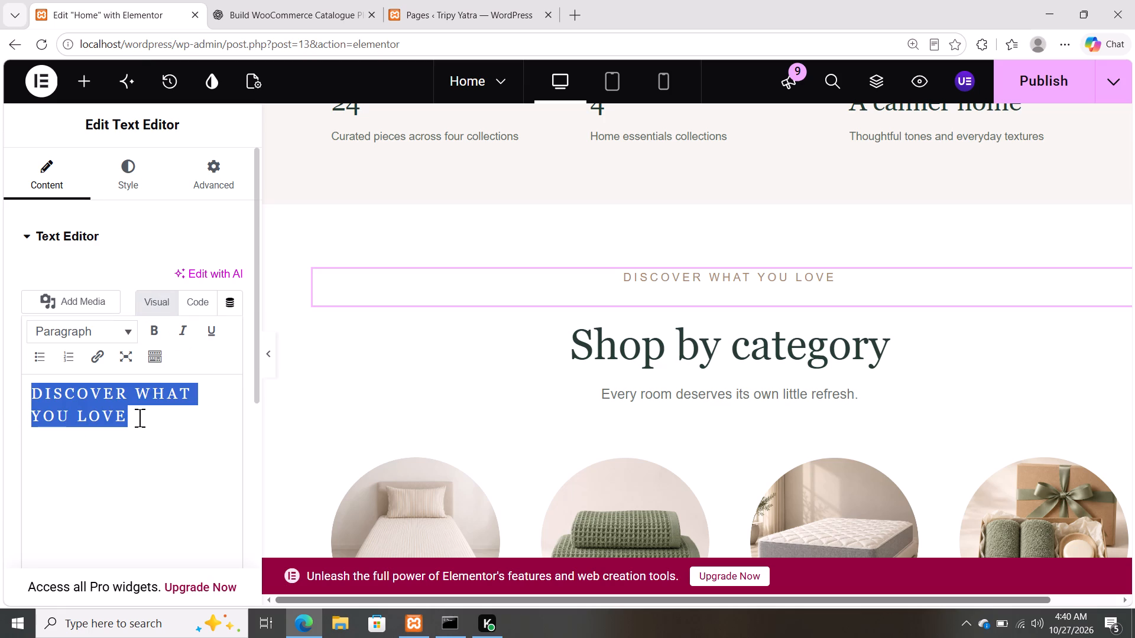
{"action": "key", "text": "ctrl+c"}
{"action": "key", "text": "BackSpace"}
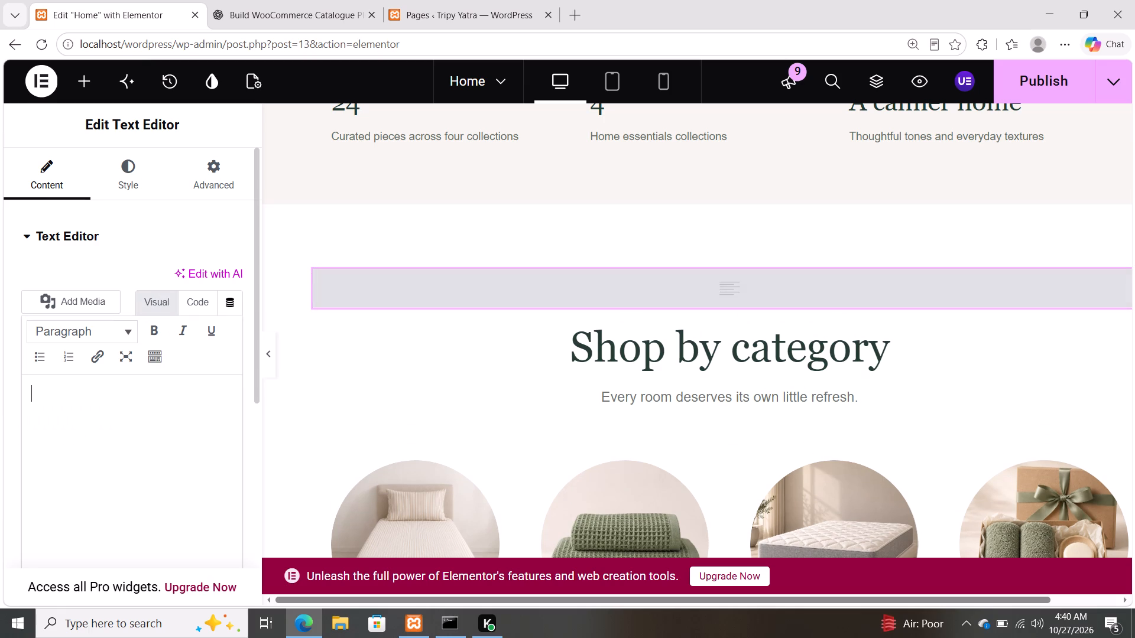
{"action": "key", "text": "ctrl+v"}
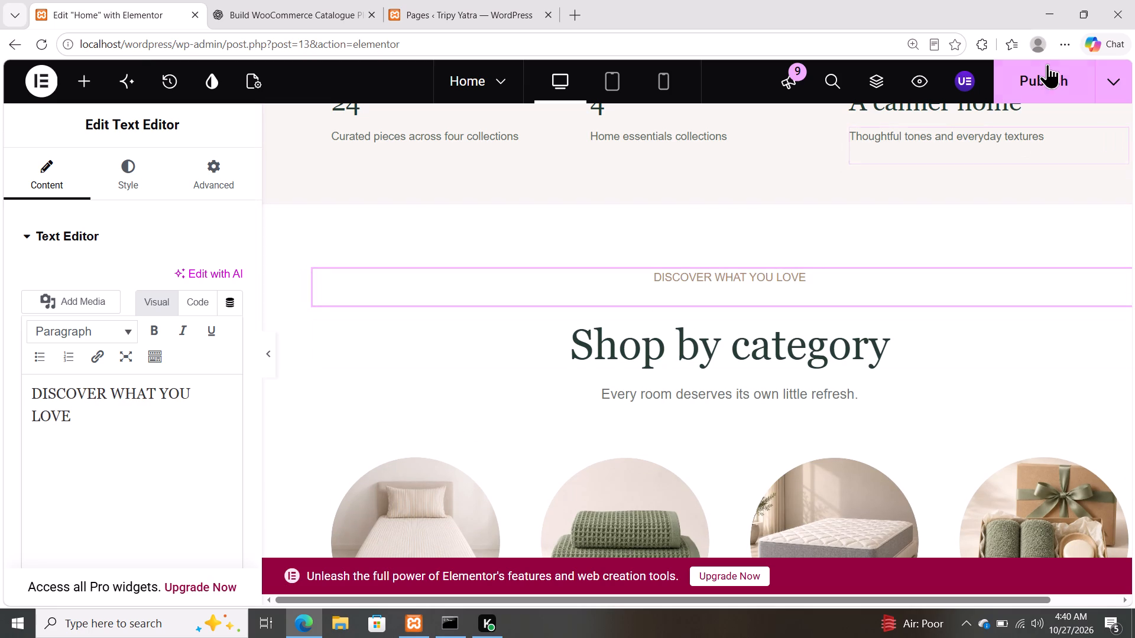
{"action": "left_click", "coordinate": [1048, 62]}
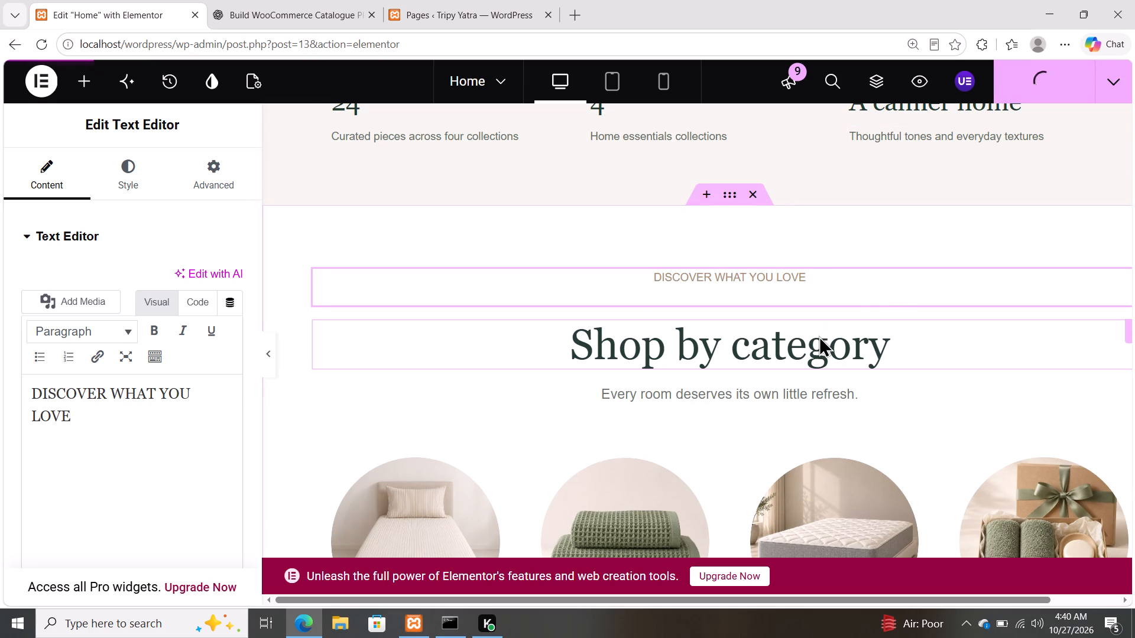
Check the "Shop by category" heading and the HTML of the "EXPLORE COLLECTION →" text under Bedding.
{"action": "left_click", "coordinate": [819, 336]}
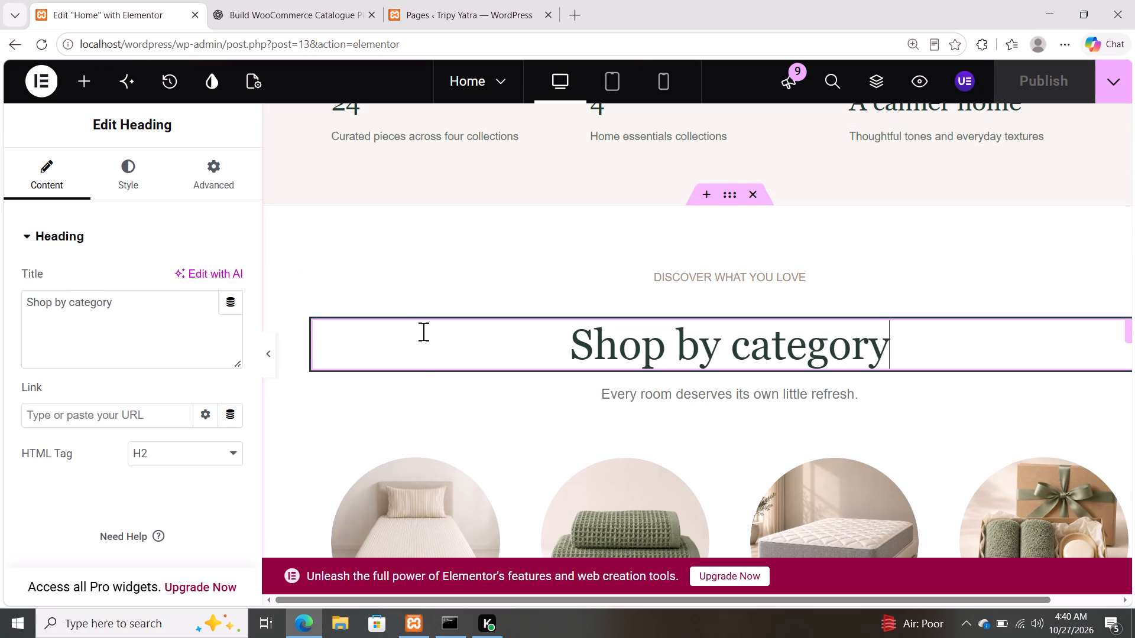
{"action": "scroll", "coordinate": [423, 331], "scroll_direction": "down", "scroll_amount": 3}
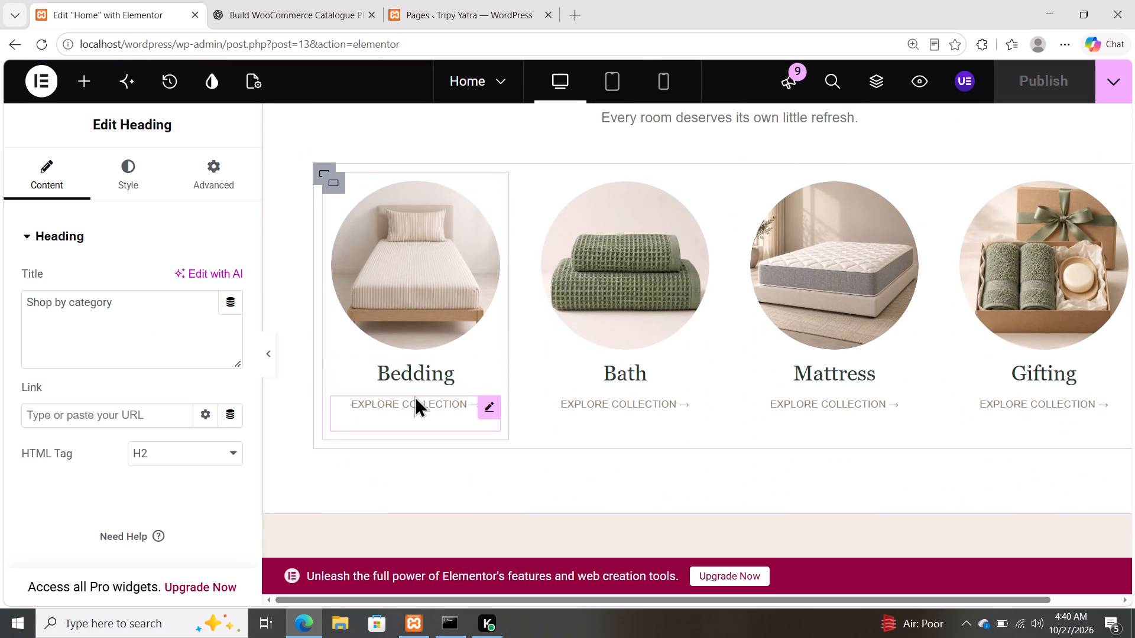
{"action": "left_click", "coordinate": [414, 396]}
{"action": "left_click", "coordinate": [190, 293]}
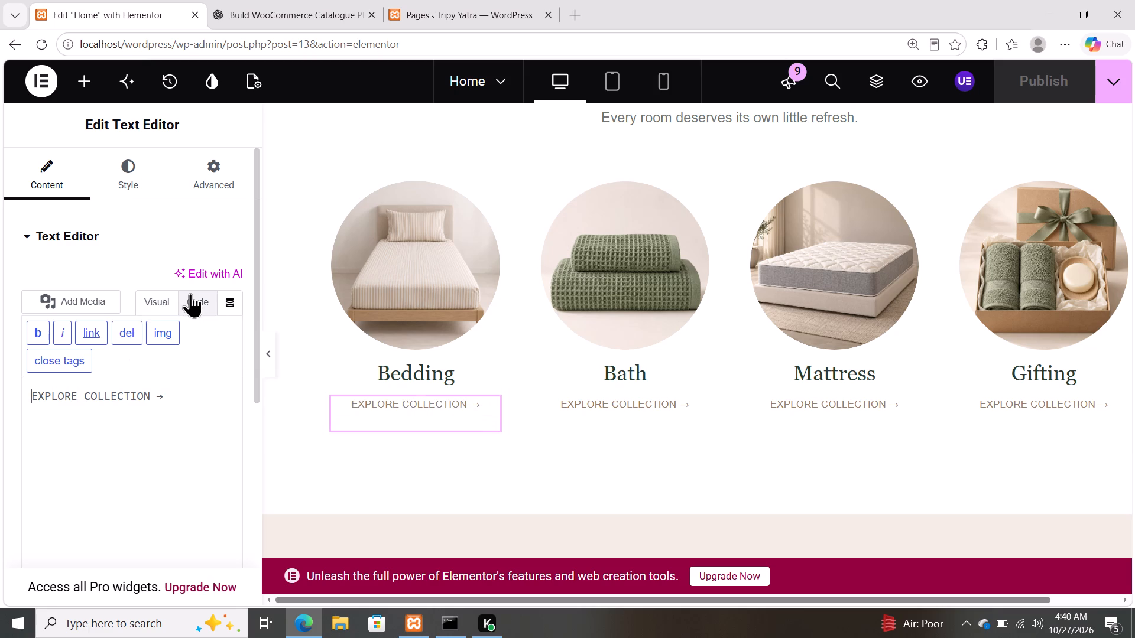
{"action": "left_click", "coordinate": [157, 295]}
Examine the Bedding category image's advanced settings, including its mask shape.
{"action": "scroll", "coordinate": [633, 354], "scroll_direction": "down", "scroll_amount": 2}
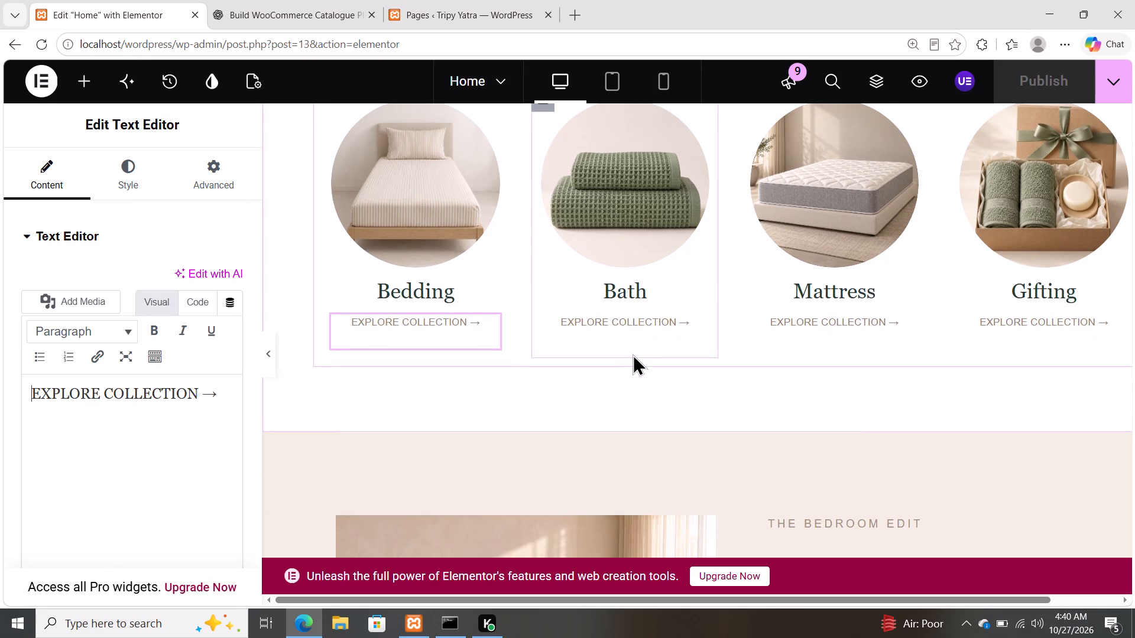
{"action": "scroll", "coordinate": [633, 354], "scroll_direction": "down", "scroll_amount": 2}
{"action": "scroll", "coordinate": [608, 385], "scroll_direction": "up", "scroll_amount": 4}
{"action": "left_click", "coordinate": [448, 246]}
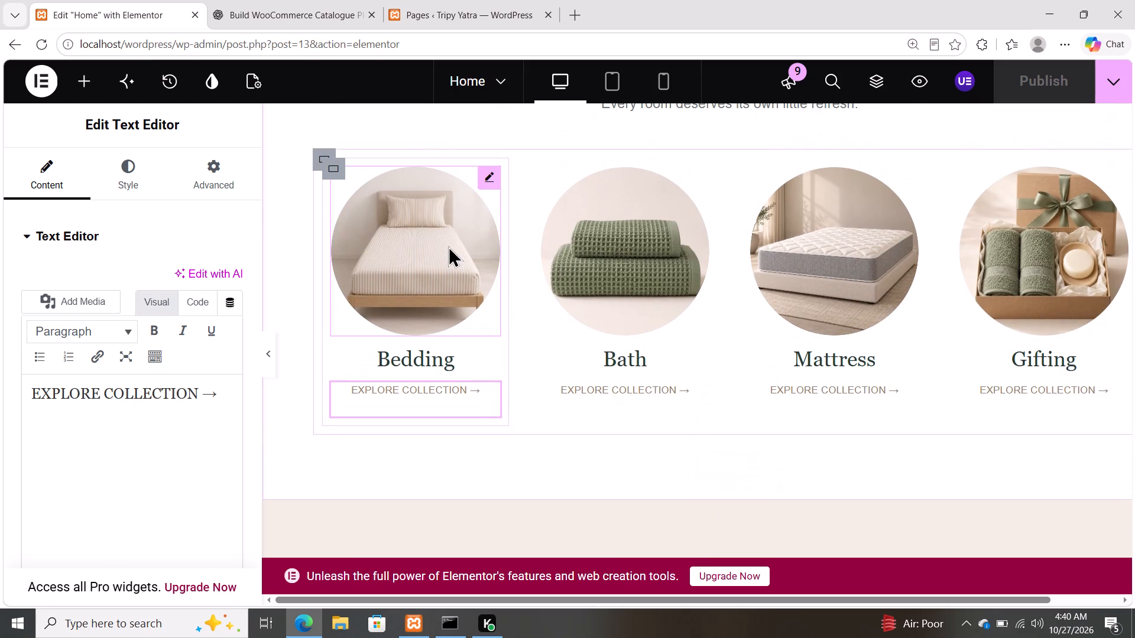
{"action": "left_click", "coordinate": [198, 166]}
{"action": "scroll", "coordinate": [206, 308], "scroll_direction": "down", "scroll_amount": 1}
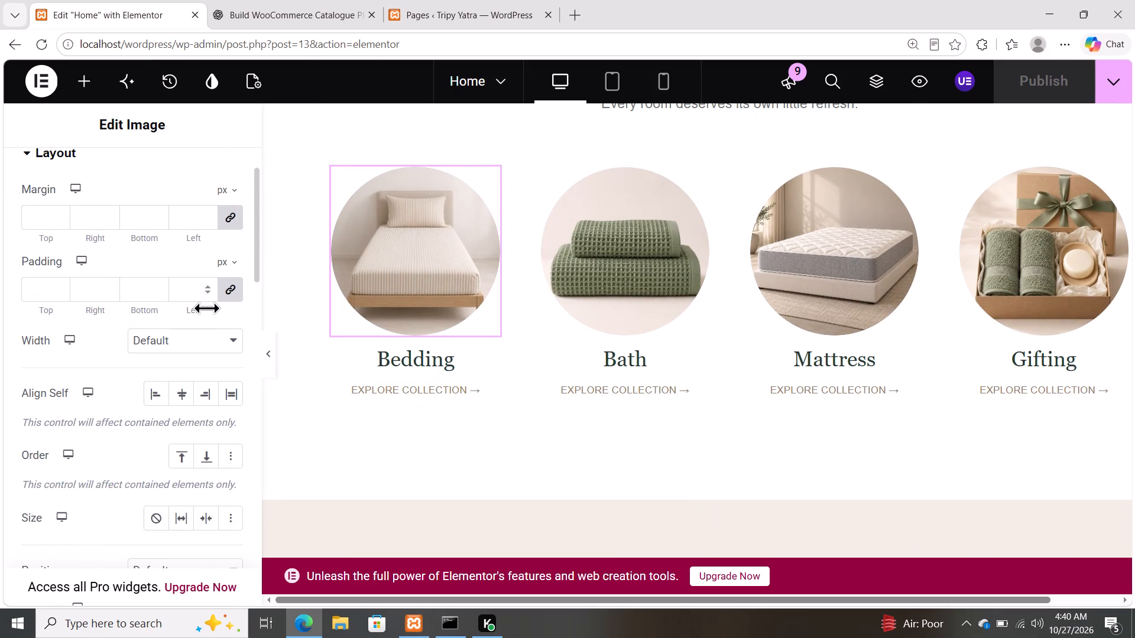
{"action": "scroll", "coordinate": [206, 308], "scroll_direction": "down", "scroll_amount": 3}
{"action": "scroll", "coordinate": [206, 308], "scroll_direction": "up", "scroll_amount": 1}
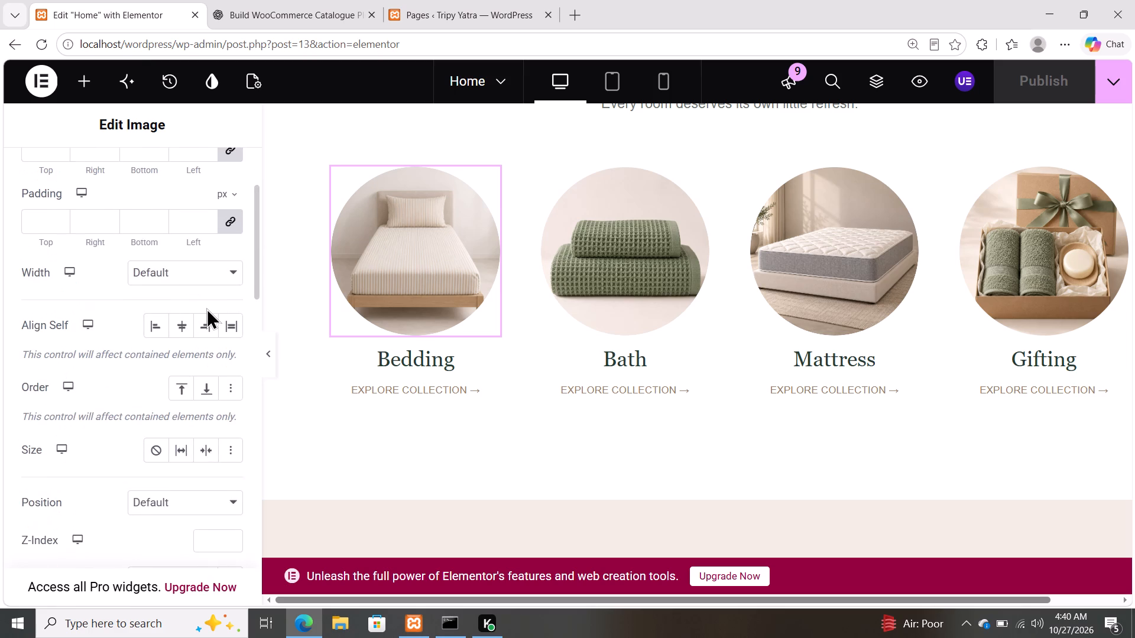
{"action": "scroll", "coordinate": [206, 308], "scroll_direction": "down", "scroll_amount": 3}
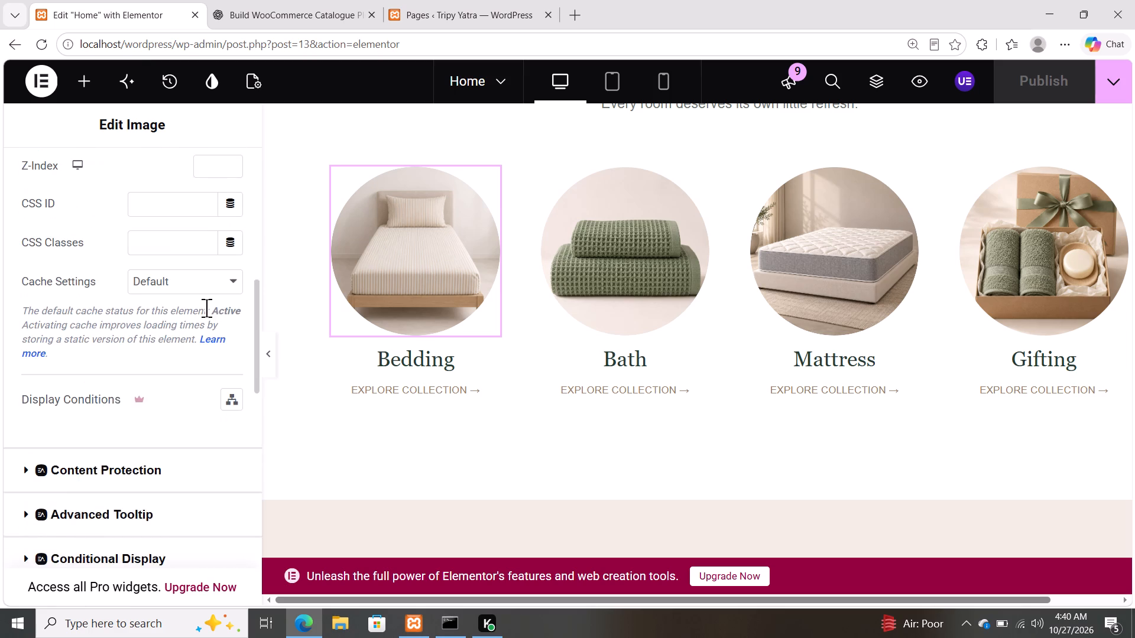
{"action": "scroll", "coordinate": [206, 308], "scroll_direction": "down", "scroll_amount": 4}
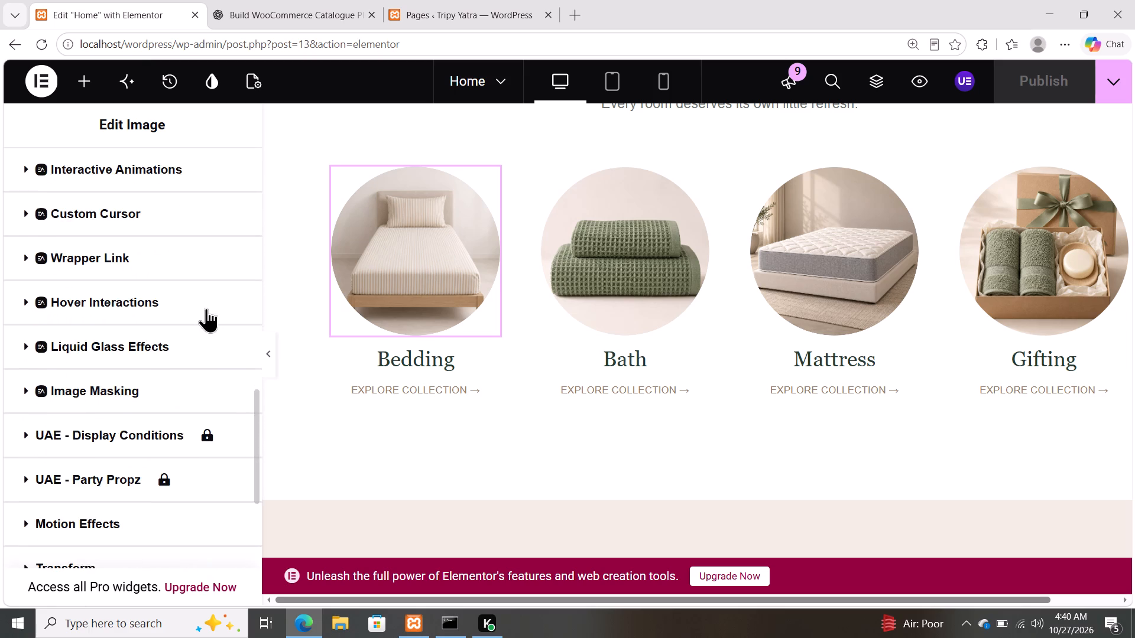
{"action": "scroll", "coordinate": [206, 308], "scroll_direction": "down", "scroll_amount": 2}
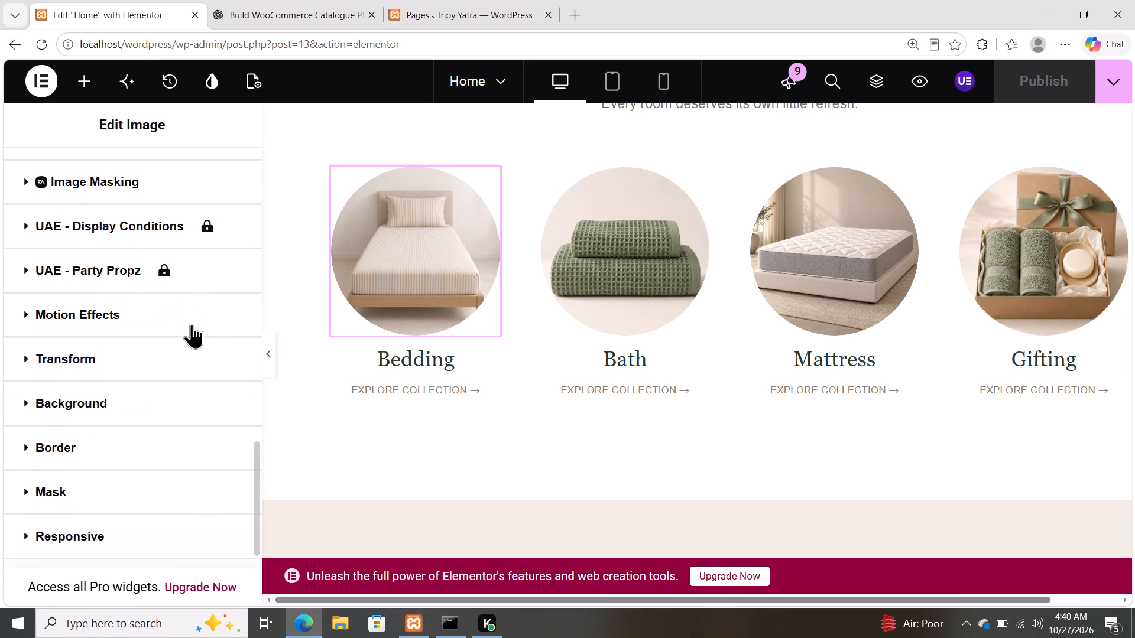
{"action": "left_click", "coordinate": [51, 480]}
{"action": "scroll", "coordinate": [51, 480], "scroll_direction": "down", "scroll_amount": 3}
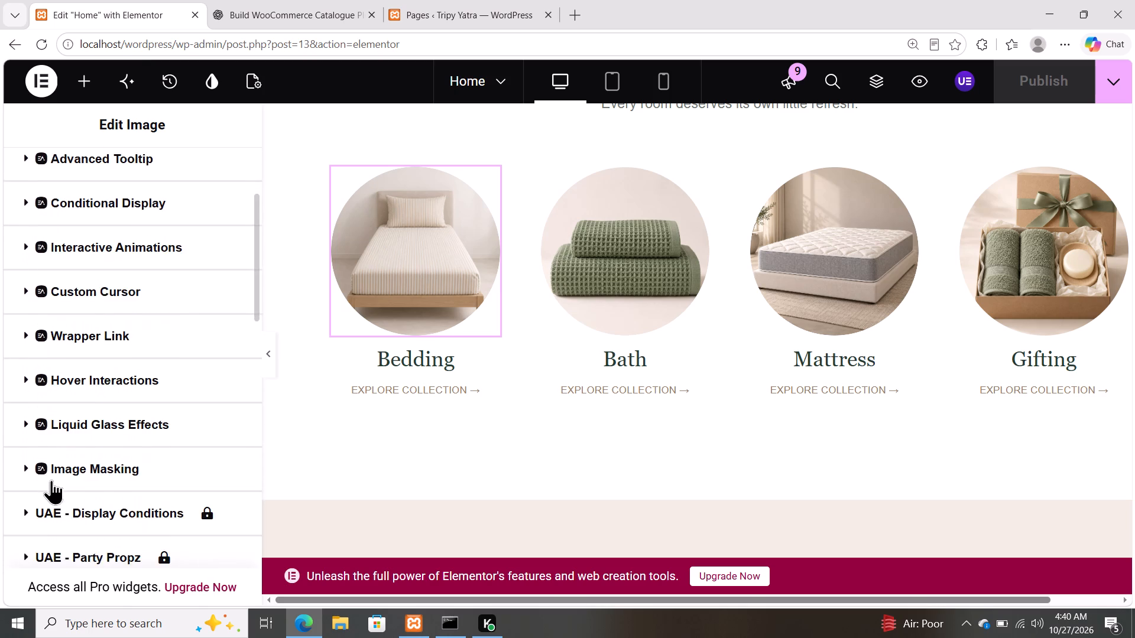
{"action": "scroll", "coordinate": [51, 480], "scroll_direction": "down", "scroll_amount": 5}
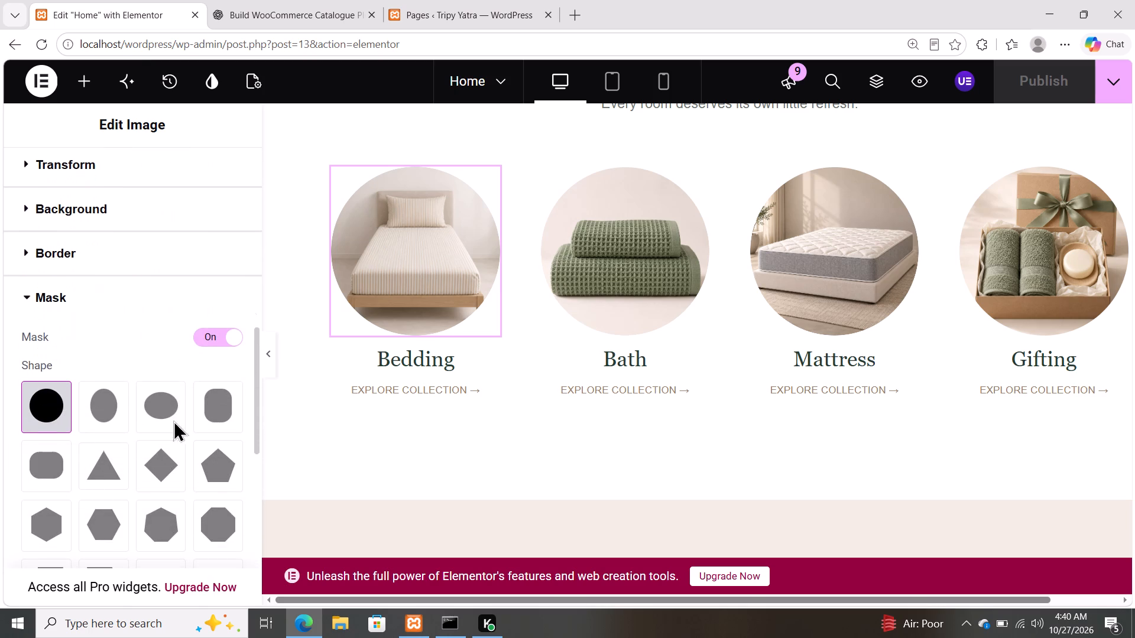
{"action": "left_click", "coordinate": [452, 486]}
{"action": "scroll", "coordinate": [452, 486], "scroll_direction": "down", "scroll_amount": 1}
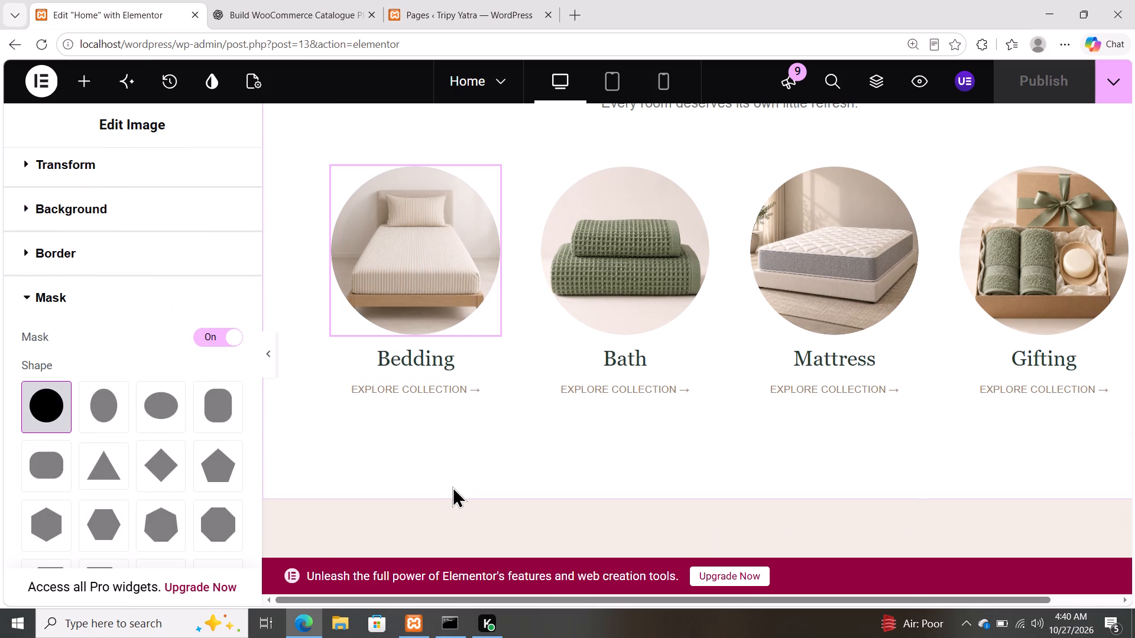
{"action": "scroll", "coordinate": [452, 486], "scroll_direction": "down", "scroll_amount": 3}
{"action": "left_click", "coordinate": [544, 375]}
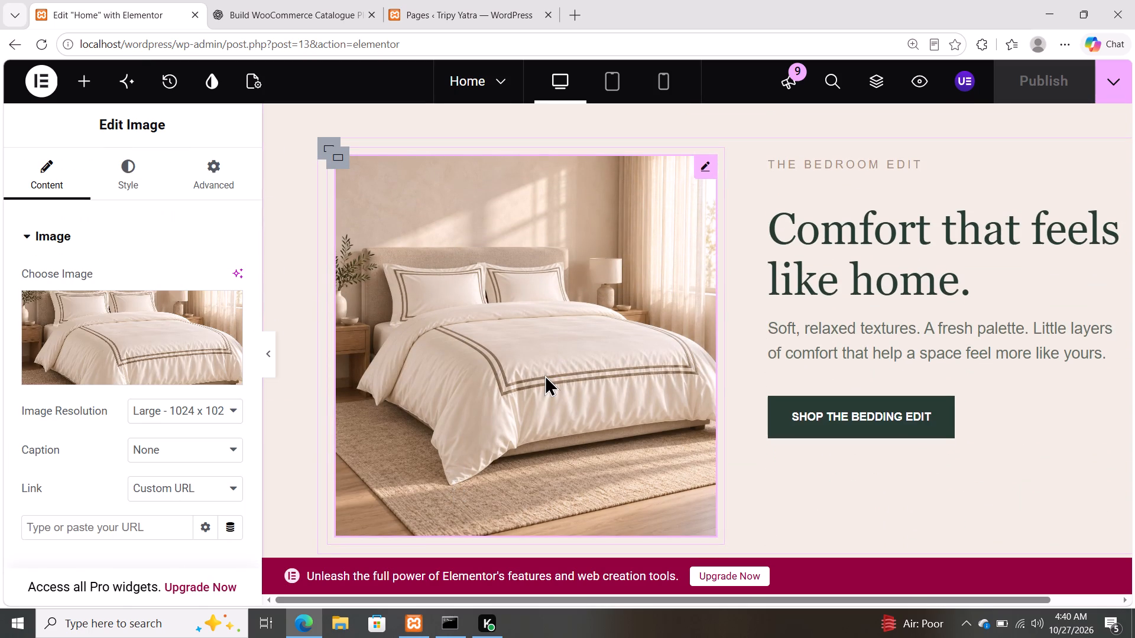
{"action": "left_click", "coordinate": [888, 279]}
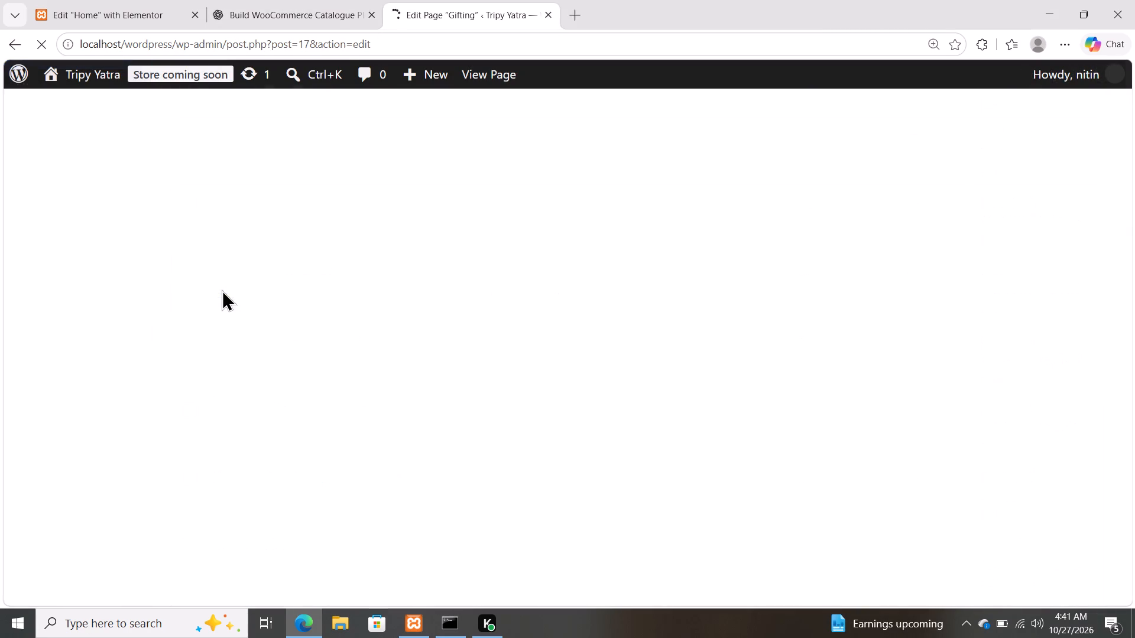
{"action": "scroll", "coordinate": [222, 289], "scroll_direction": "right", "scroll_amount": 2}
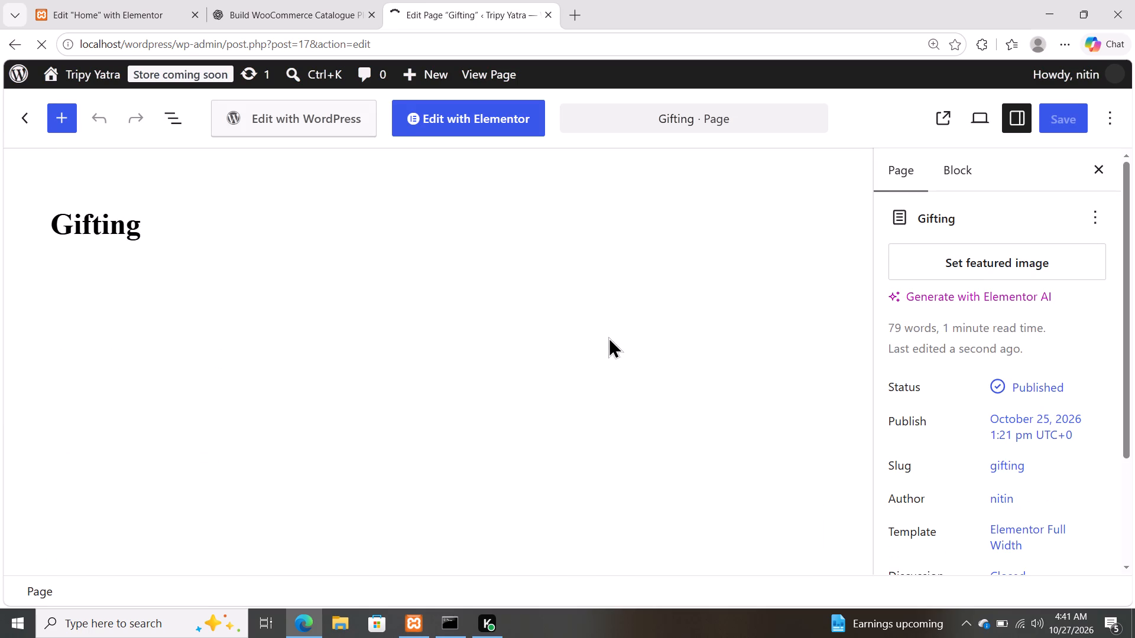
{"action": "left_click", "coordinate": [504, 130]}
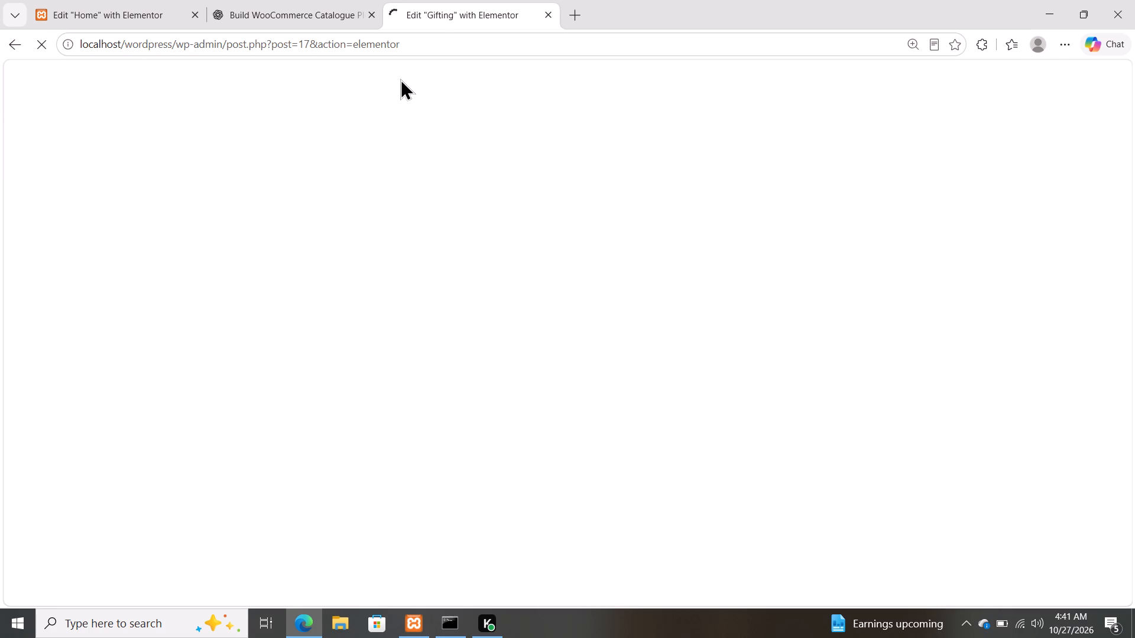
Check ChatGPT's latest update on the link removal, and return to the Gifting editor.
{"action": "left_click", "coordinate": [46, 0]}
{"action": "left_click", "coordinate": [278, 0]}
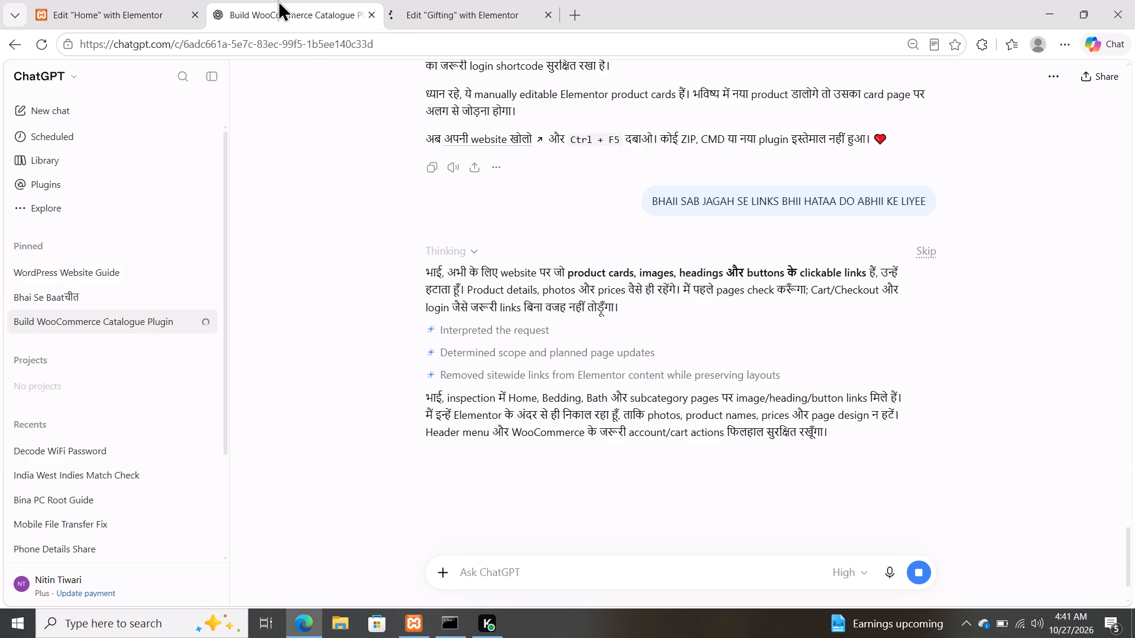
{"action": "left_click", "coordinate": [489, 3]}
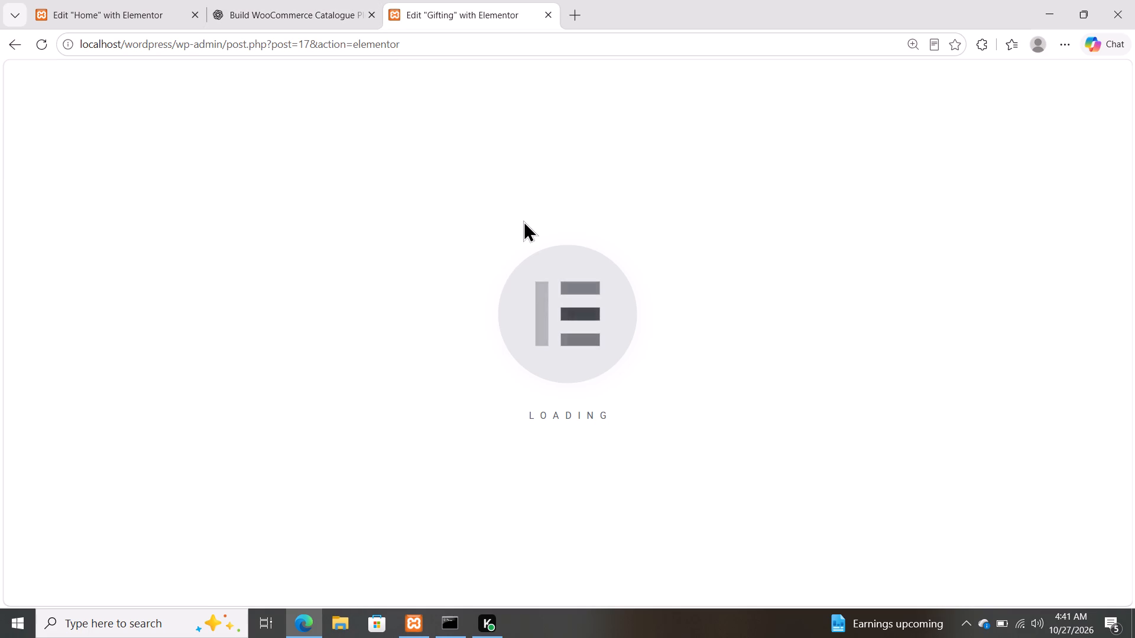
Check the HTML of the "THE GIFTING EDIT" text and the settings of the "A little joy, thoughtfully given." heading.
{"action": "scroll", "coordinate": [523, 220], "scroll_direction": "down", "scroll_amount": 1}
{"action": "double_click", "coordinate": [536, 390]}
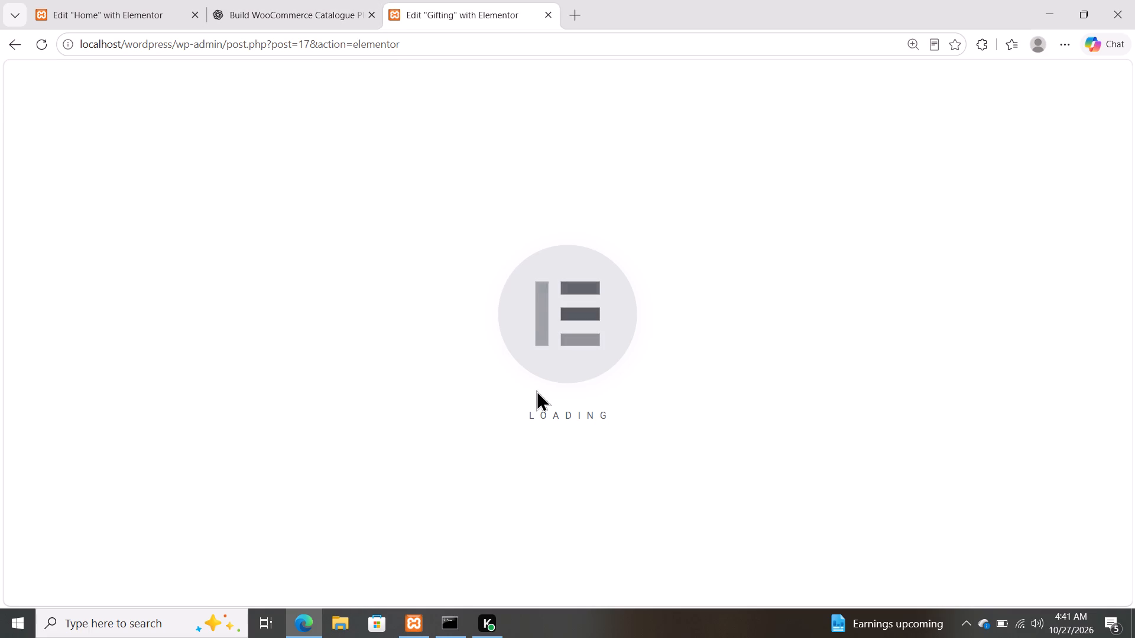
{"action": "scroll", "coordinate": [531, 414], "scroll_direction": "down", "scroll_amount": 1}
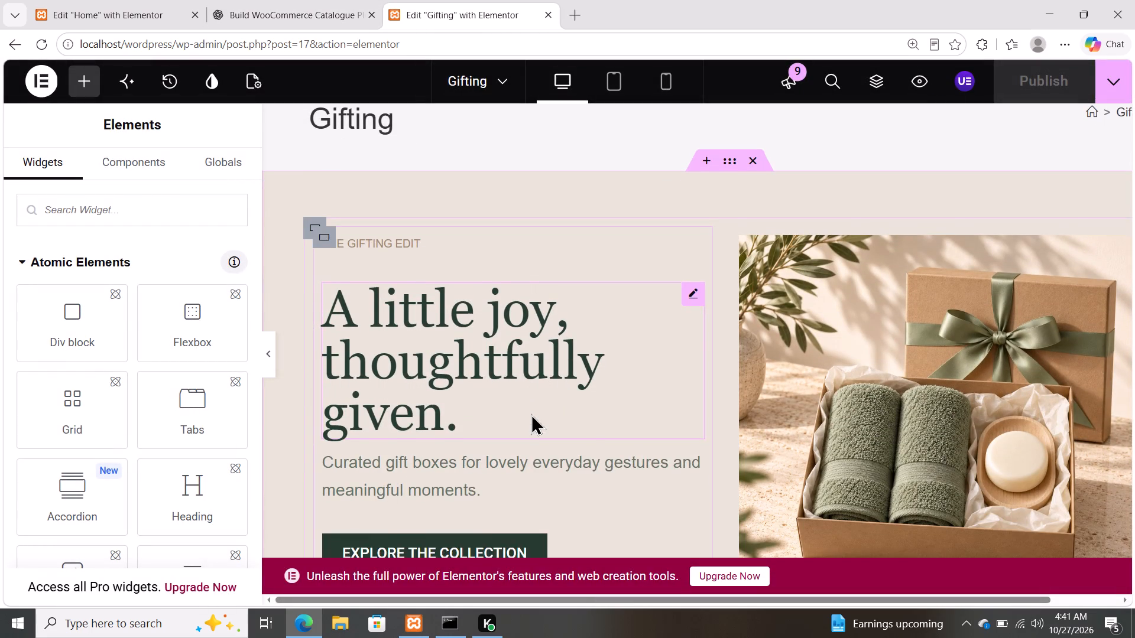
{"action": "scroll", "coordinate": [531, 414], "scroll_direction": "down", "scroll_amount": 1}
{"action": "left_click", "coordinate": [391, 201]}
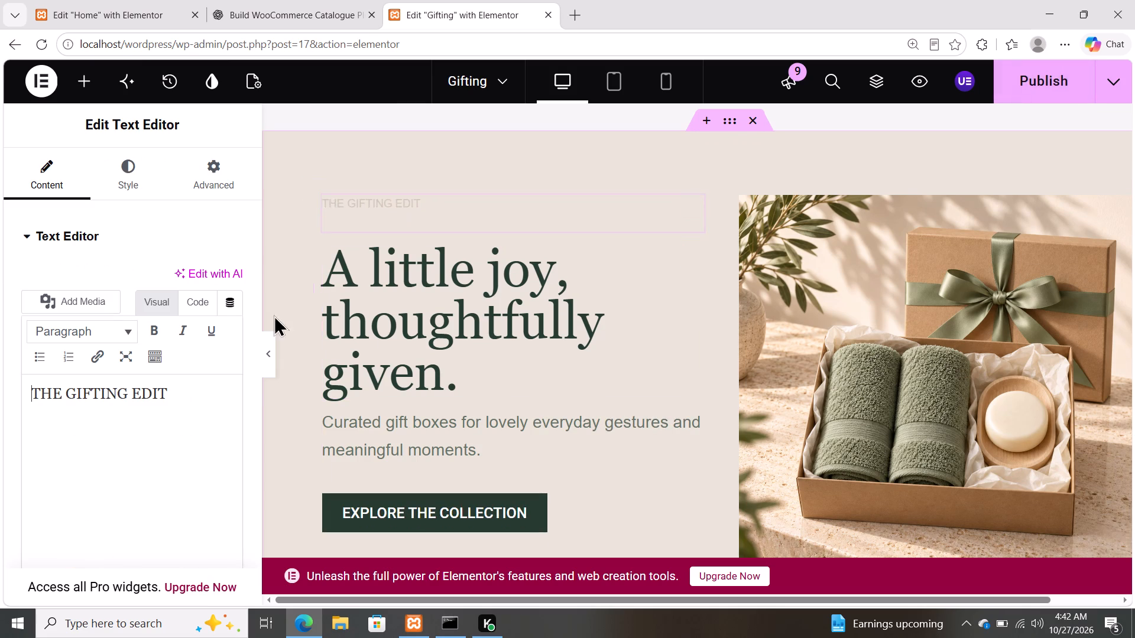
{"action": "left_click", "coordinate": [187, 303]}
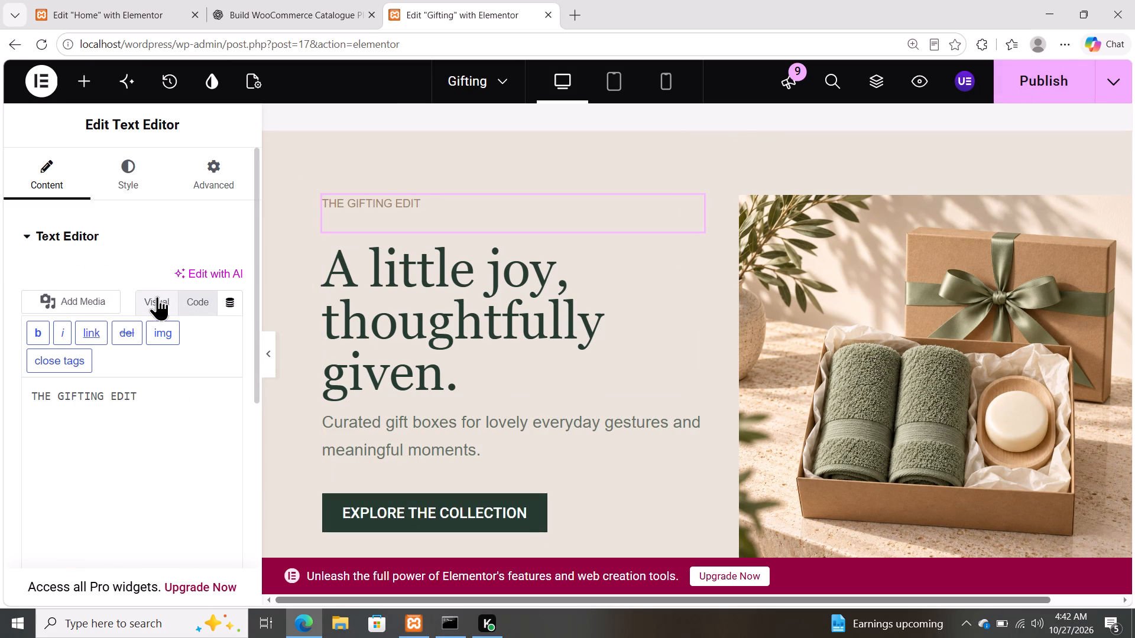
{"action": "left_click", "coordinate": [157, 296]}
{"action": "left_click", "coordinate": [345, 298]}
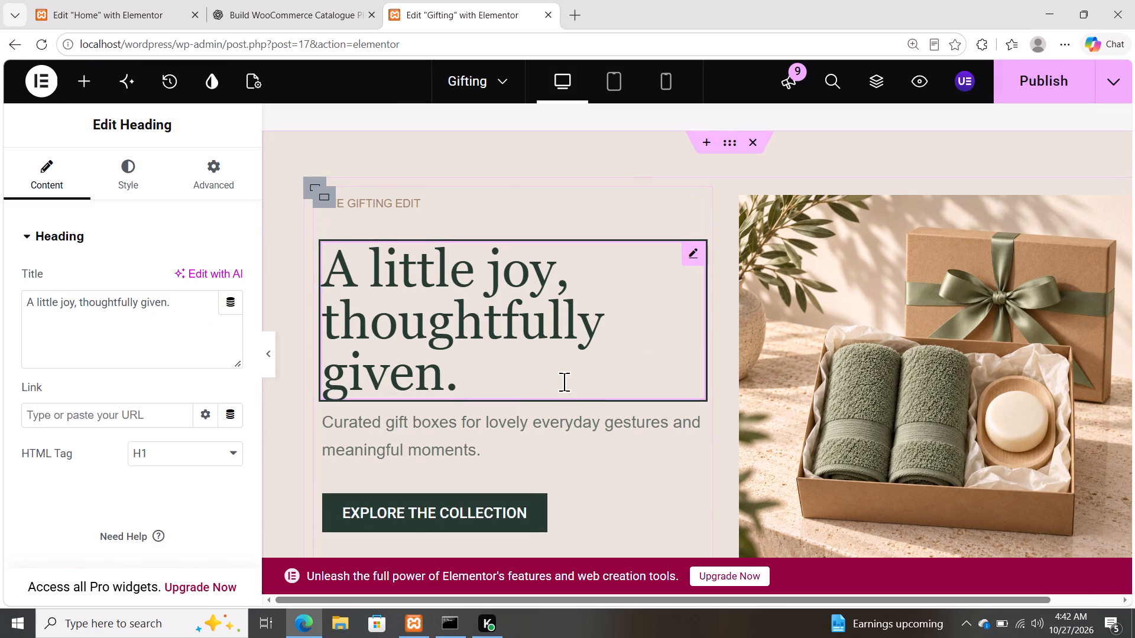
Check the "Find the pieces that feel like home." heading and the HTML of the description beneath it.
{"action": "scroll", "coordinate": [564, 382], "scroll_direction": "down", "scroll_amount": 18}
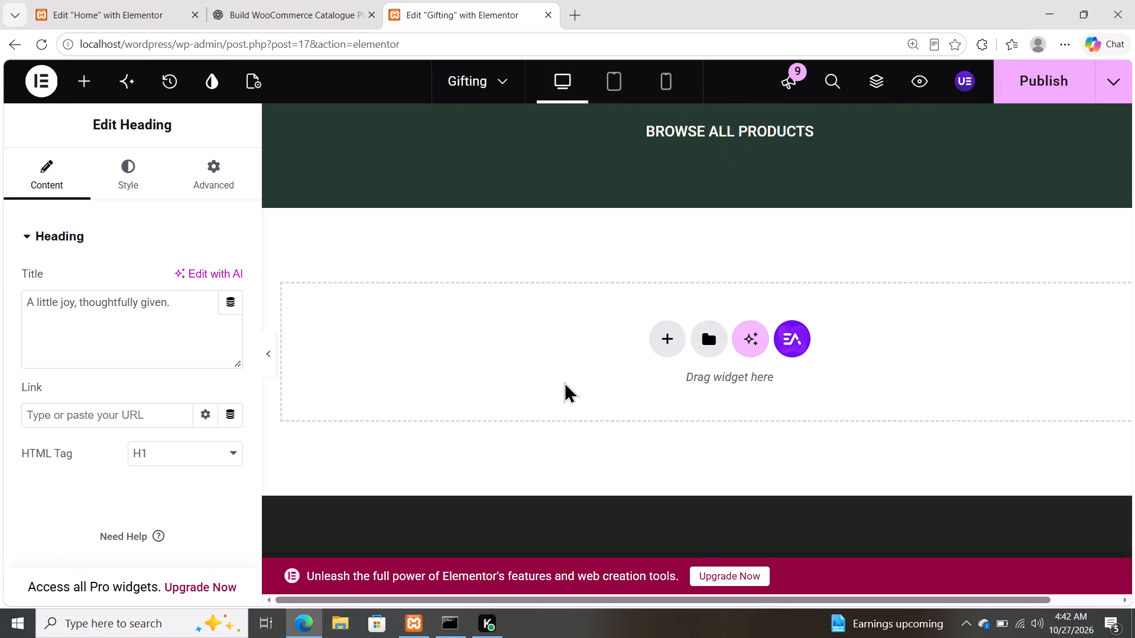
{"action": "scroll", "coordinate": [564, 382], "scroll_direction": "down", "scroll_amount": 2}
{"action": "scroll", "coordinate": [564, 382], "scroll_direction": "up", "scroll_amount": 3}
{"action": "left_click", "coordinate": [652, 464]}
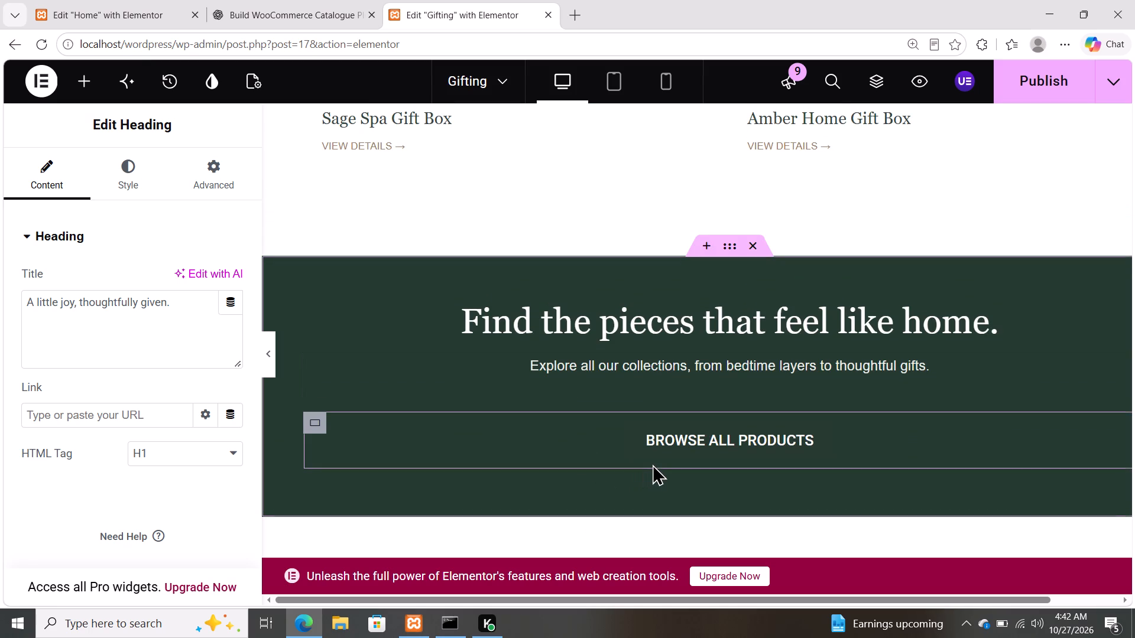
{"action": "left_click", "coordinate": [658, 335]}
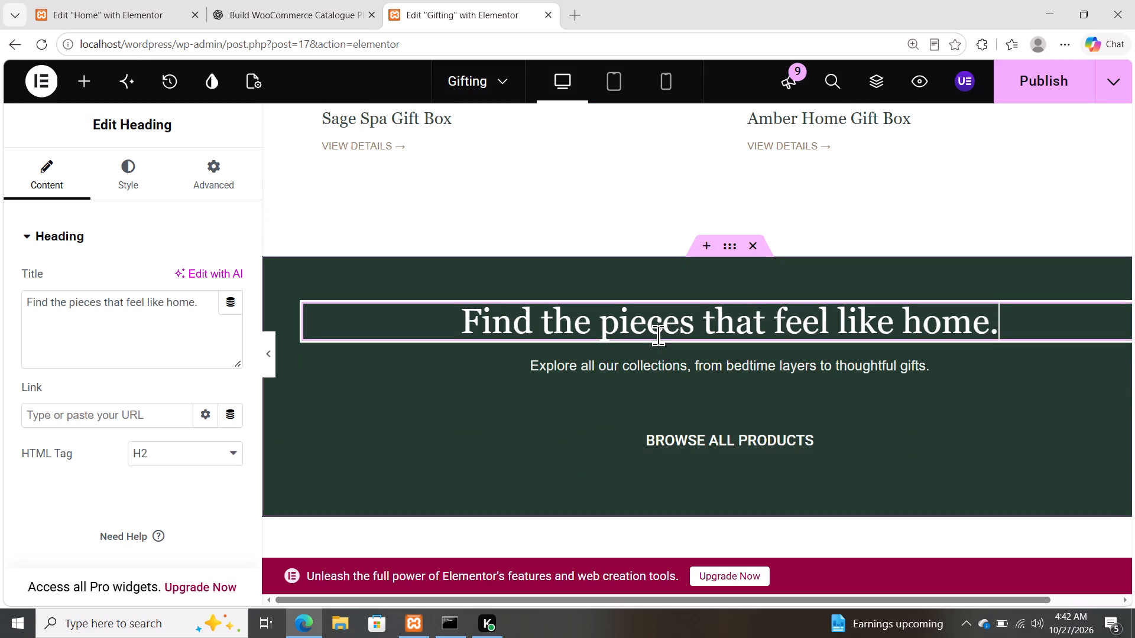
{"action": "left_click", "coordinate": [679, 361]}
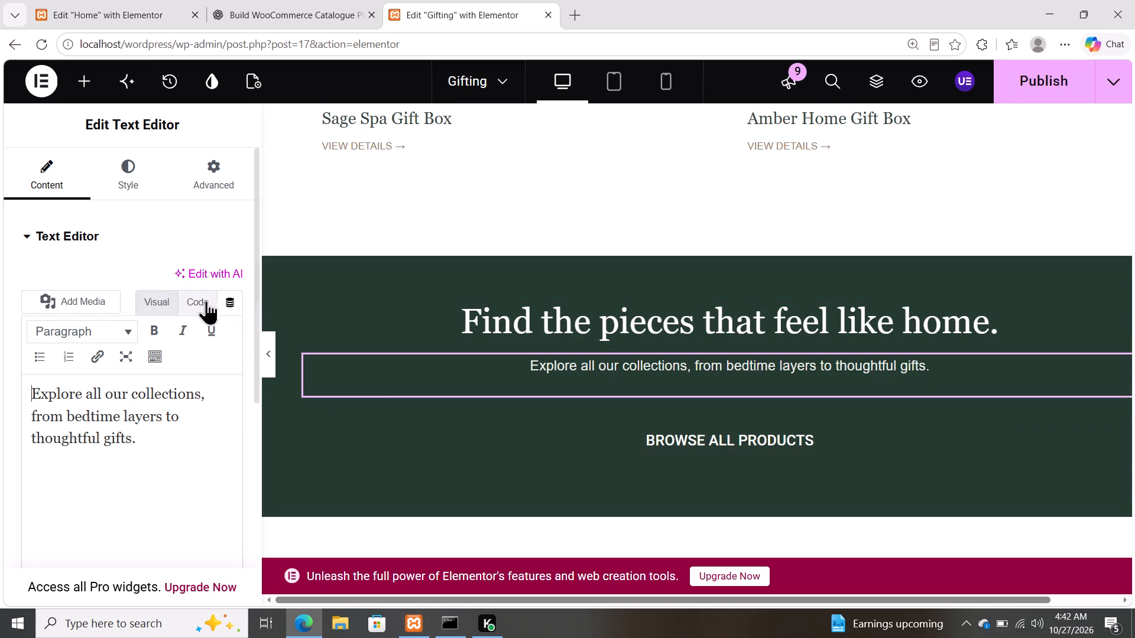
{"action": "left_click", "coordinate": [201, 303]}
Clear the link of the "BROWSE ALL PRODUCTS" button and publish the Gifting page.
{"action": "left_click", "coordinate": [660, 440]}
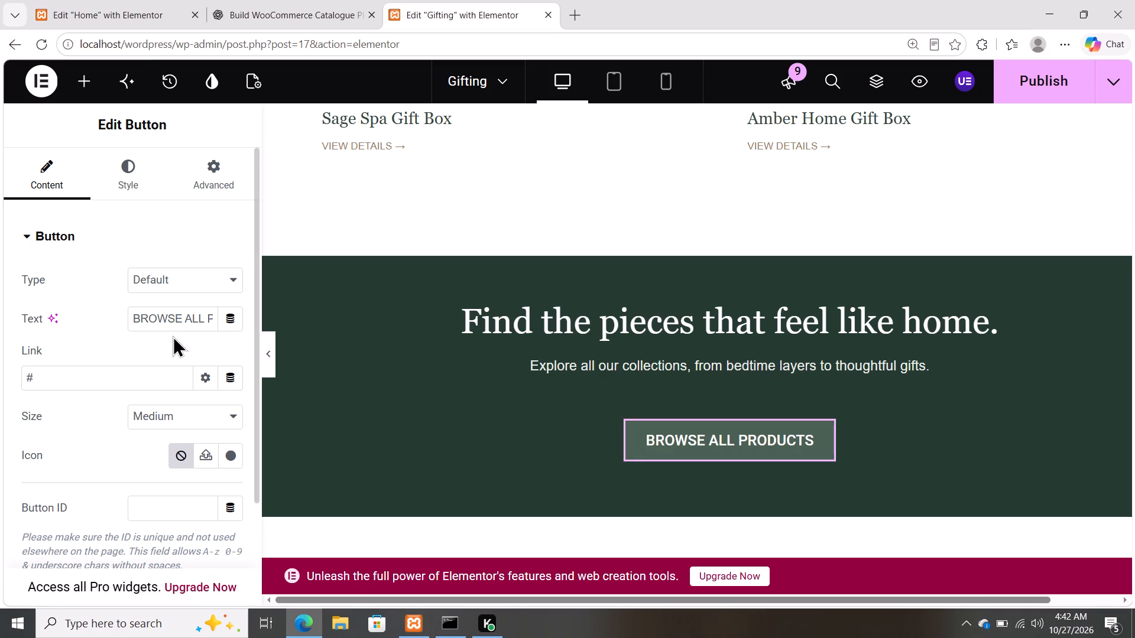
{"action": "left_click", "coordinate": [179, 386]}
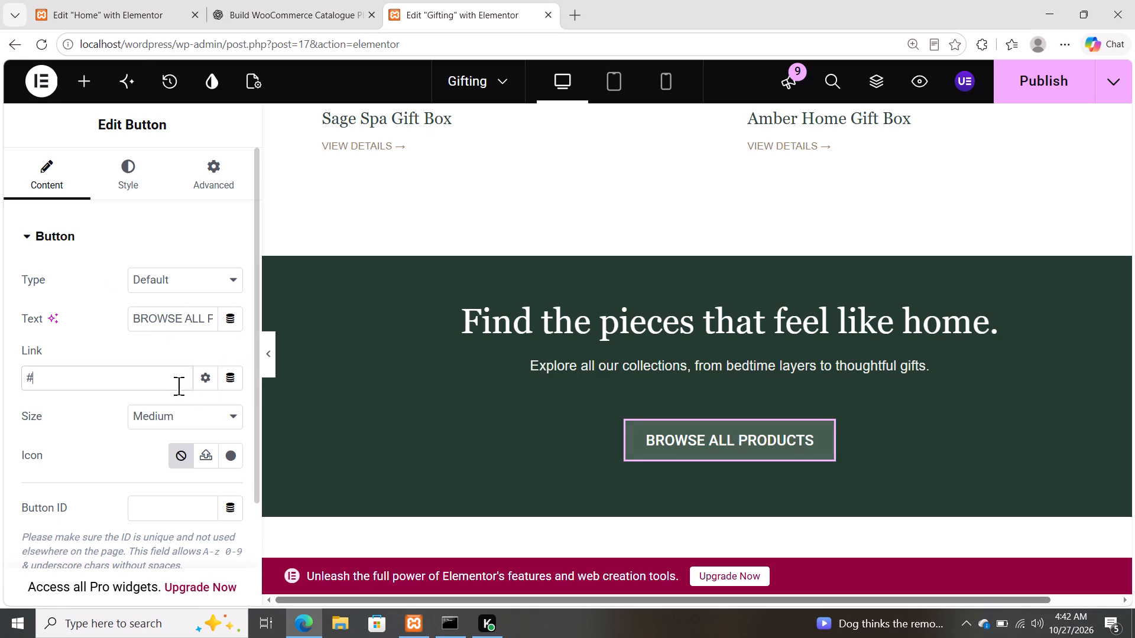
{"action": "key", "text": "BackSpace"}
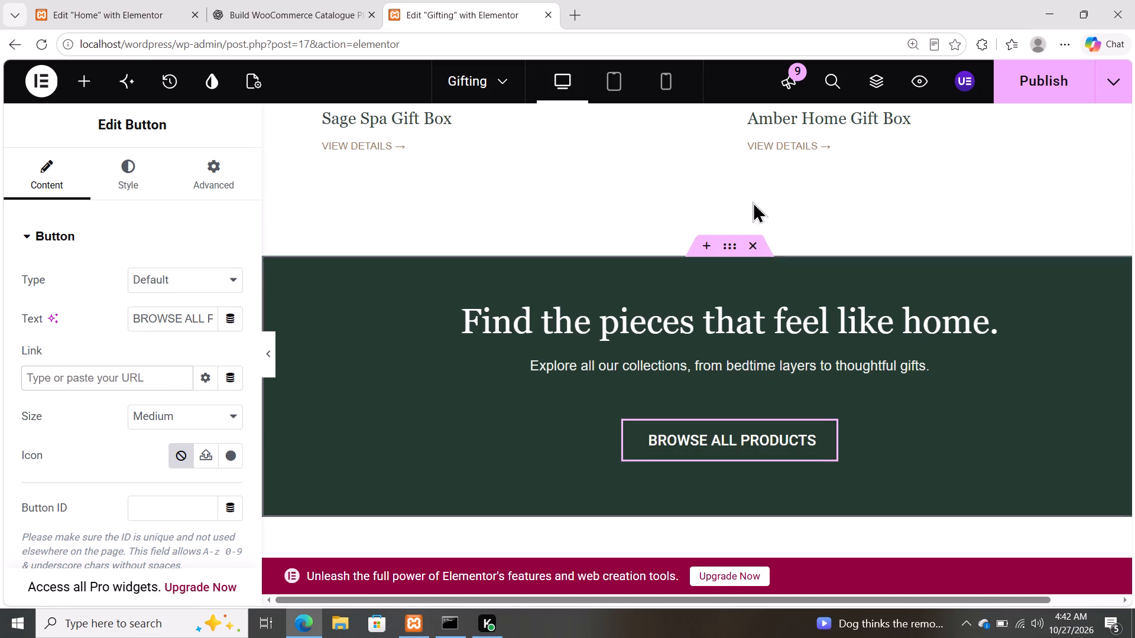
{"action": "left_click", "coordinate": [1022, 75]}
Examine the gift box images, the gifting piece and collection headings, their description text and the hero heading for leftover links.
{"action": "scroll", "coordinate": [844, 299], "scroll_direction": "up", "scroll_amount": 2}
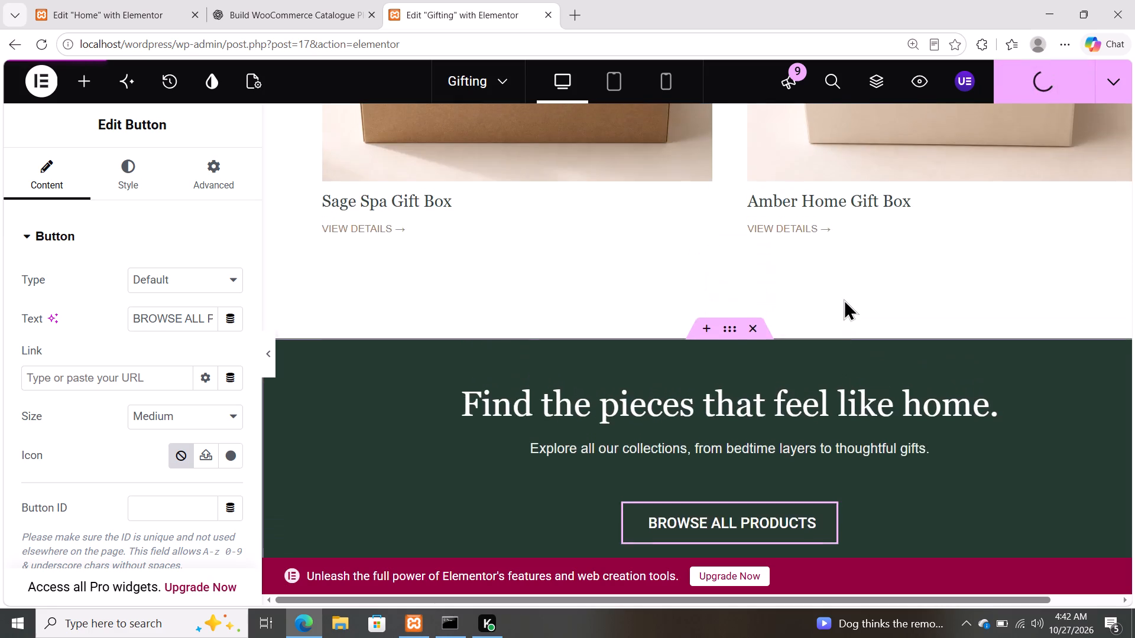
{"action": "scroll", "coordinate": [844, 299], "scroll_direction": "up", "scroll_amount": 3}
{"action": "left_click", "coordinate": [648, 317]}
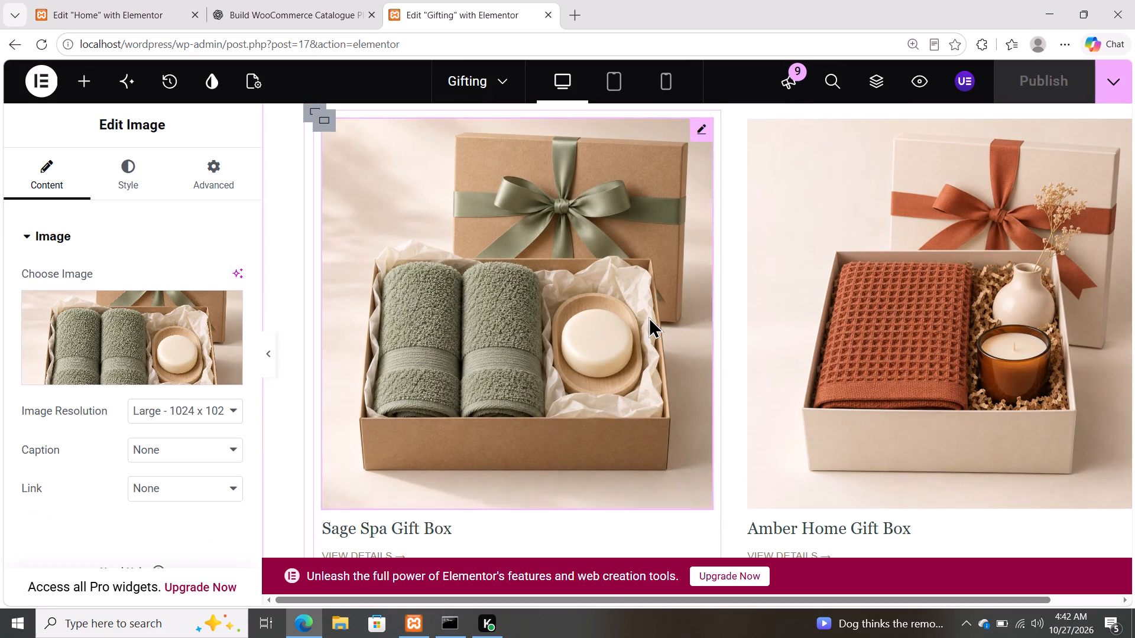
{"action": "left_click", "coordinate": [845, 324]}
{"action": "scroll", "coordinate": [845, 324], "scroll_direction": "up", "scroll_amount": 5}
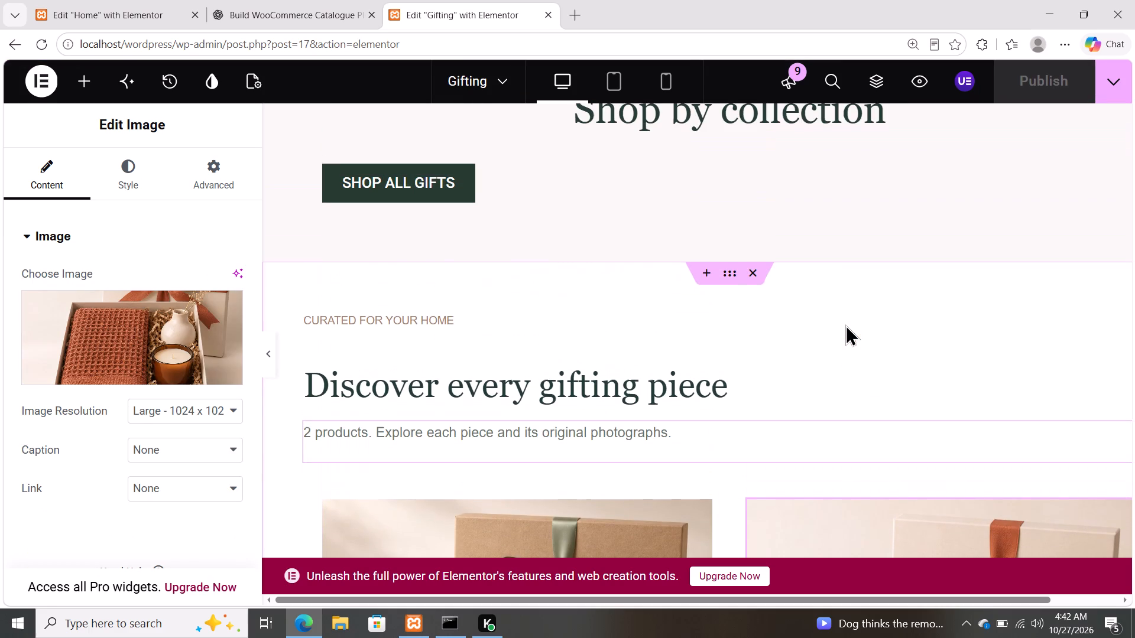
{"action": "left_click", "coordinate": [493, 389]}
{"action": "left_click", "coordinate": [407, 308]}
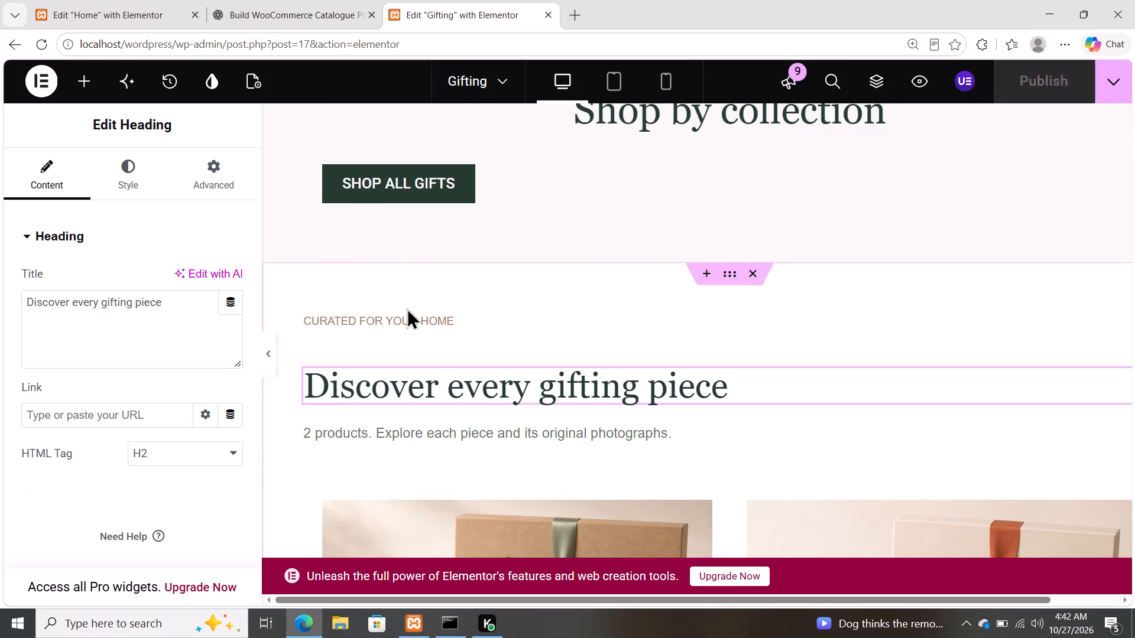
{"action": "left_click", "coordinate": [440, 444]}
{"action": "scroll", "coordinate": [540, 359], "scroll_direction": "up", "scroll_amount": 3}
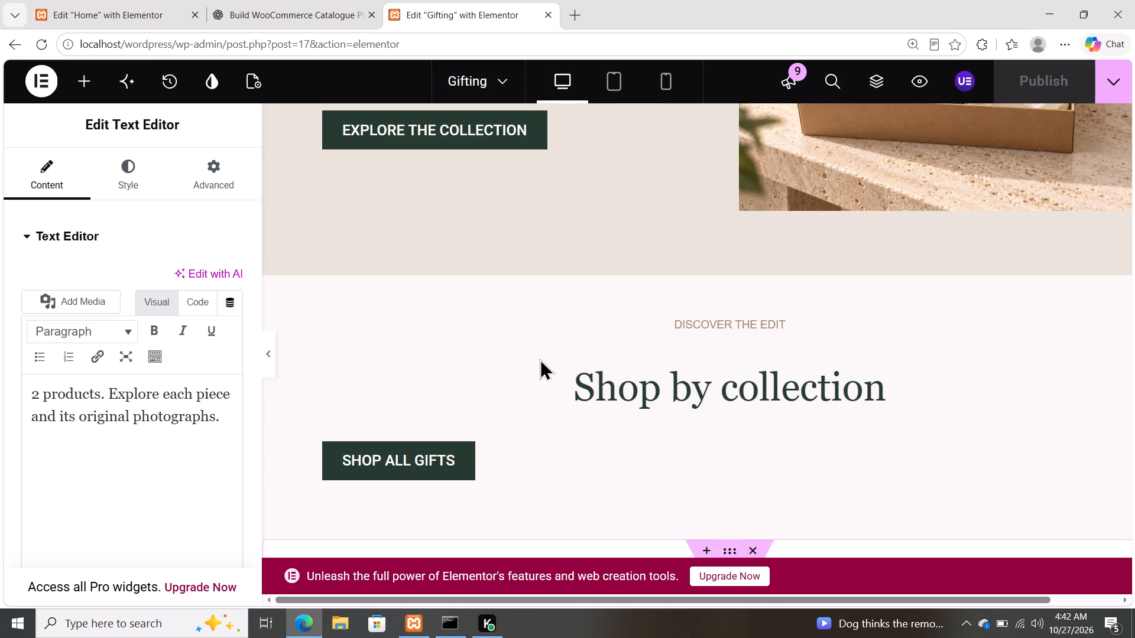
{"action": "left_click", "coordinate": [610, 385]}
{"action": "scroll", "coordinate": [610, 385], "scroll_direction": "up", "scroll_amount": 4}
{"action": "left_click", "coordinate": [610, 385]}
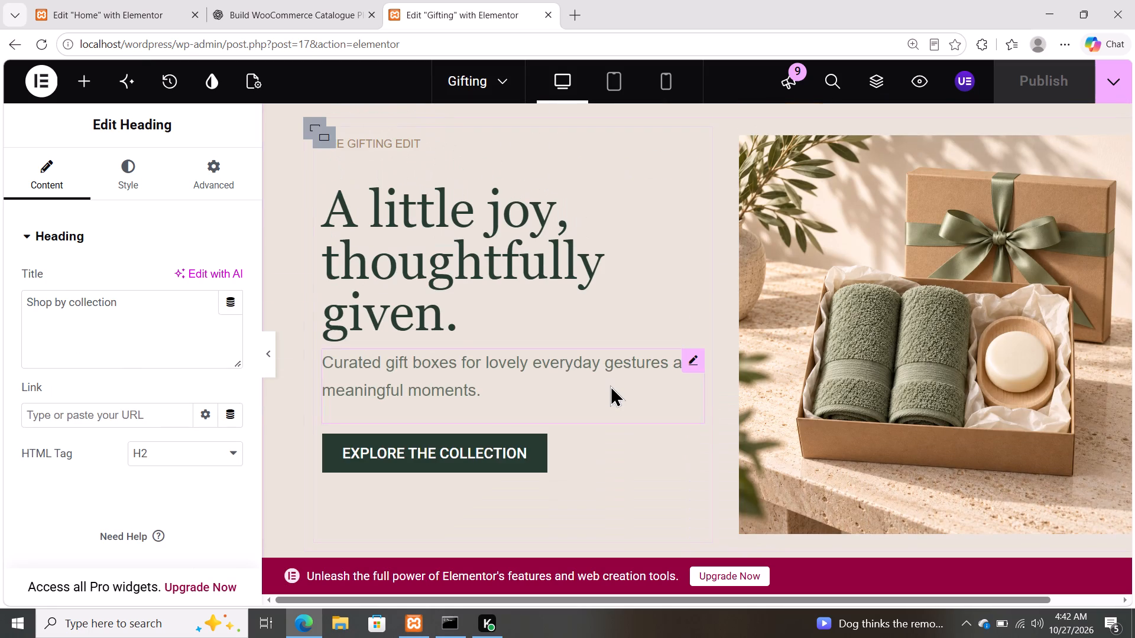
{"action": "scroll", "coordinate": [610, 385], "scroll_direction": "up", "scroll_amount": 2}
{"action": "left_click", "coordinate": [610, 385]}
{"action": "scroll", "coordinate": [610, 385], "scroll_direction": "up", "scroll_amount": 4}
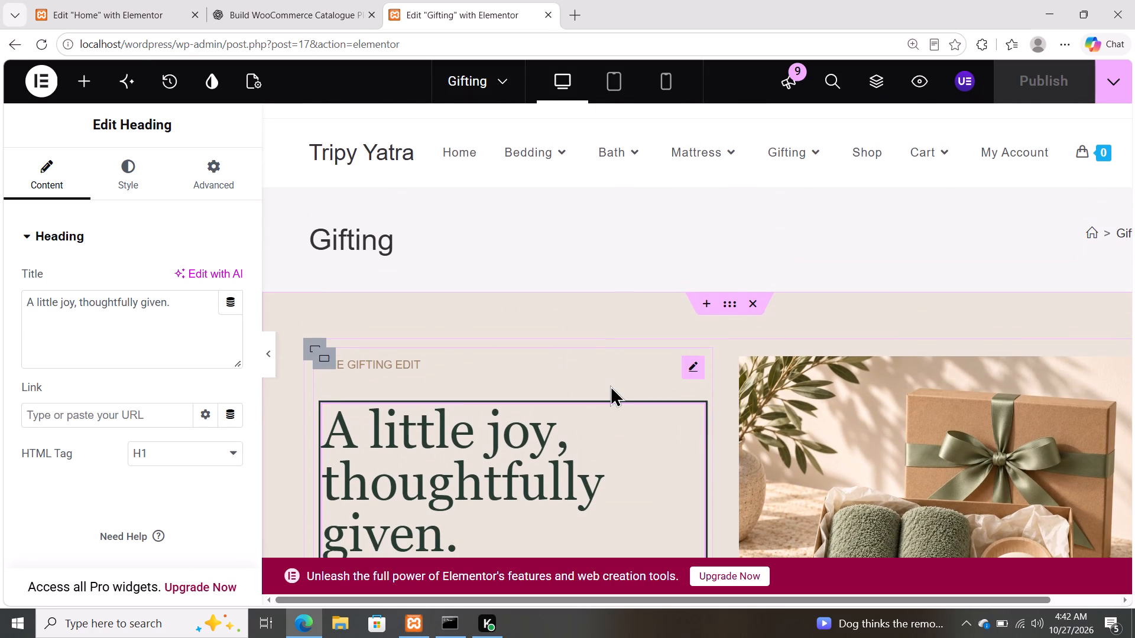
Check the Gifting page's "BROWSE ALL PRODUCTS" button for a leftover link, plus the description text above it.
{"action": "scroll", "coordinate": [610, 385], "scroll_direction": "up", "scroll_amount": 1}
{"action": "scroll", "coordinate": [491, 272], "scroll_direction": "down", "scroll_amount": 13}
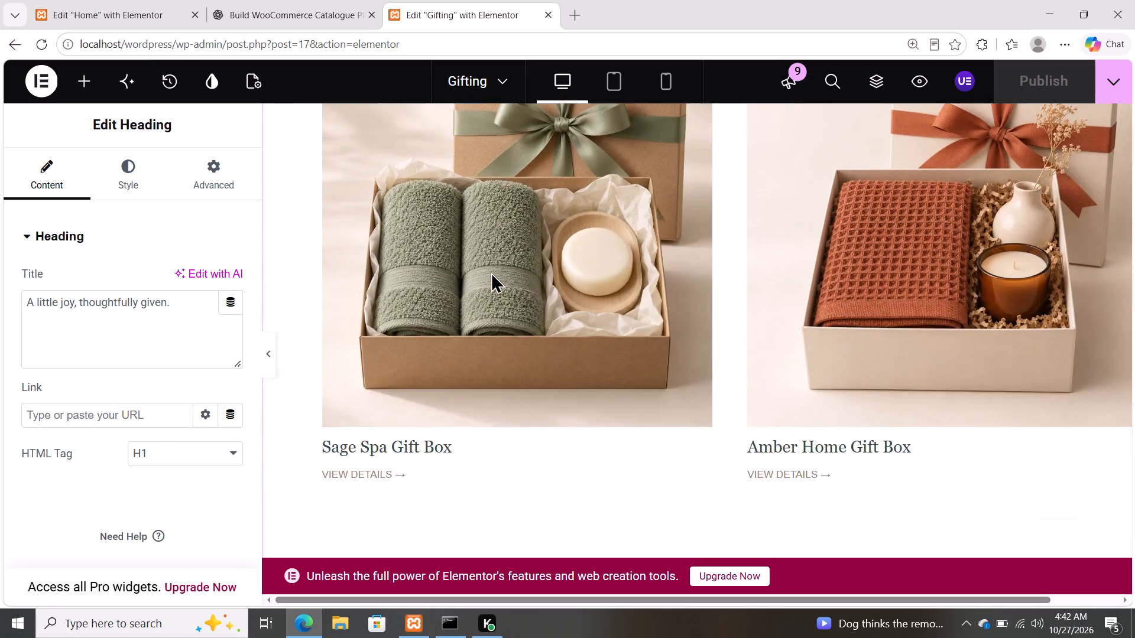
{"action": "scroll", "coordinate": [491, 272], "scroll_direction": "down", "scroll_amount": 6}
{"action": "scroll", "coordinate": [491, 272], "scroll_direction": "up", "scroll_amount": 2}
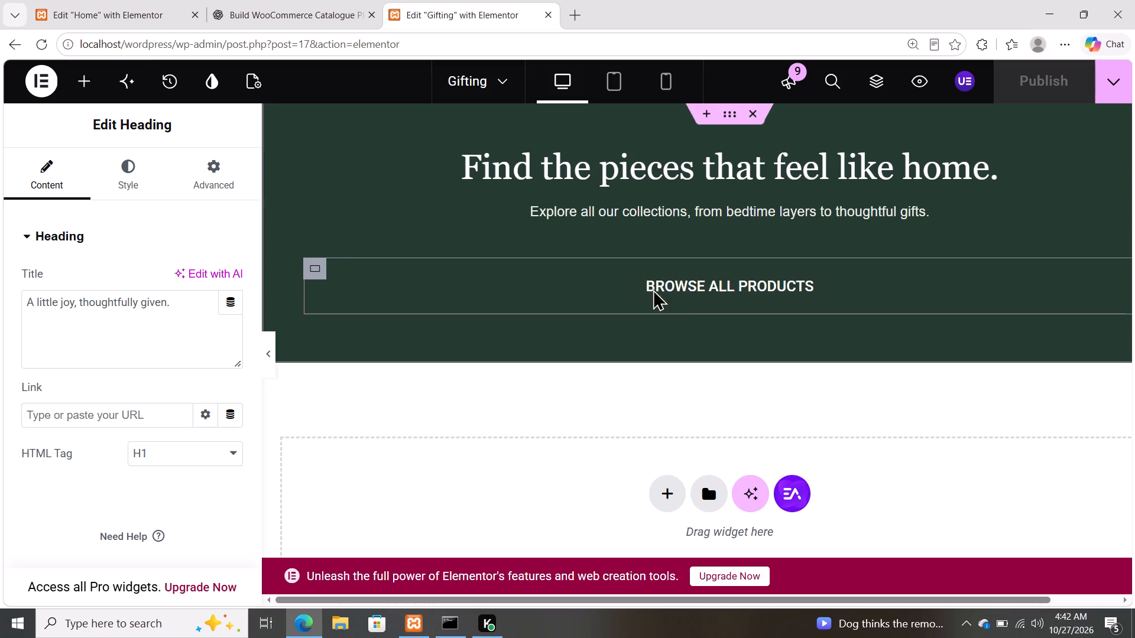
{"action": "left_click", "coordinate": [679, 300]}
{"action": "left_click", "coordinate": [522, 313]}
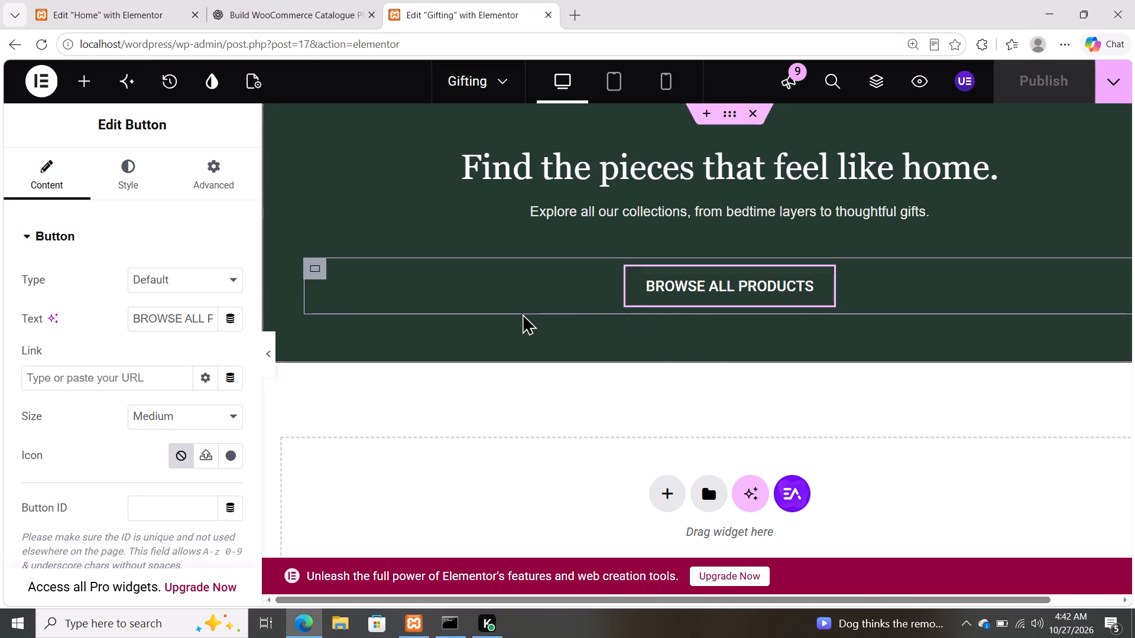
{"action": "scroll", "coordinate": [522, 313], "scroll_direction": "up", "scroll_amount": 1}
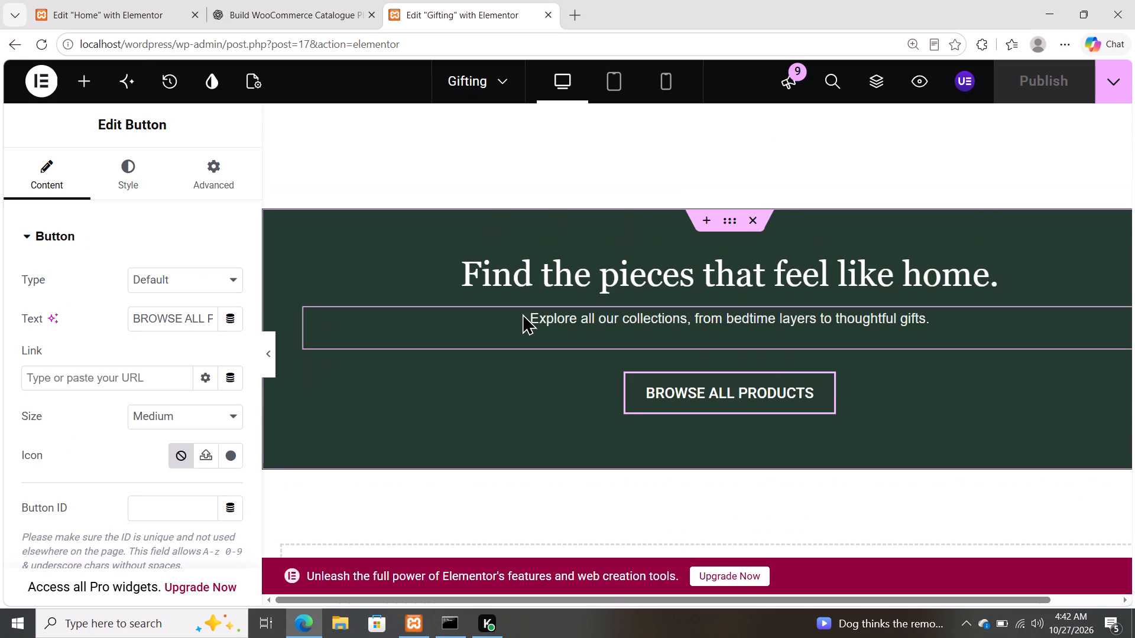
{"action": "scroll", "coordinate": [495, 275], "scroll_direction": "up", "scroll_amount": 1}
{"action": "left_click", "coordinate": [534, 346]}
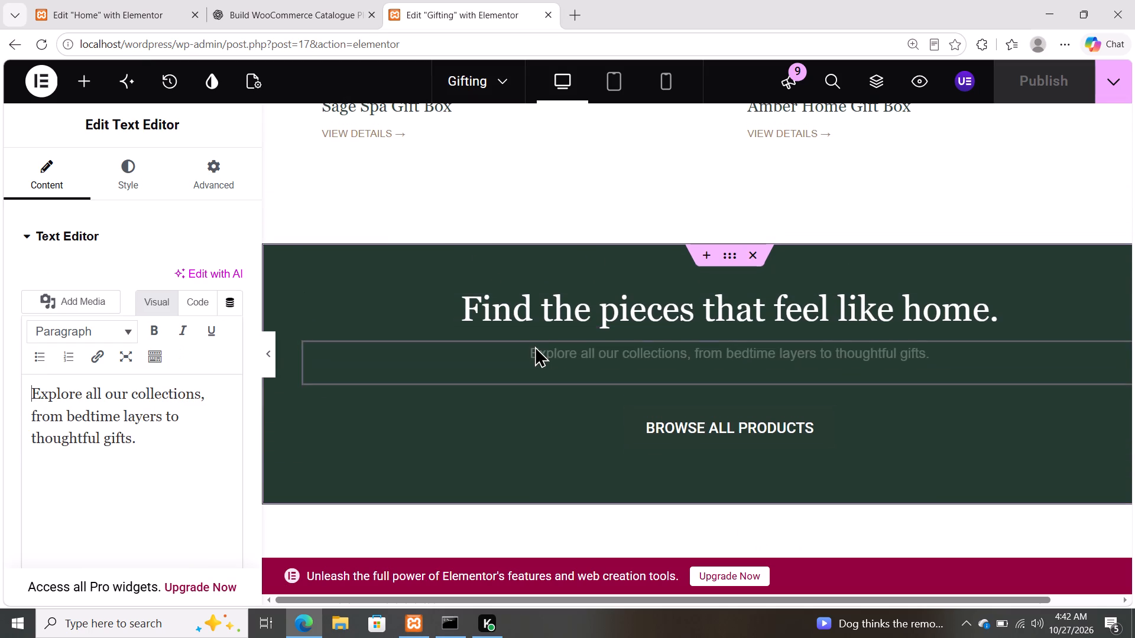
{"action": "scroll", "coordinate": [534, 346], "scroll_direction": "up", "scroll_amount": 4}
{"action": "scroll", "coordinate": [505, 236], "scroll_direction": "up", "scroll_amount": 12}
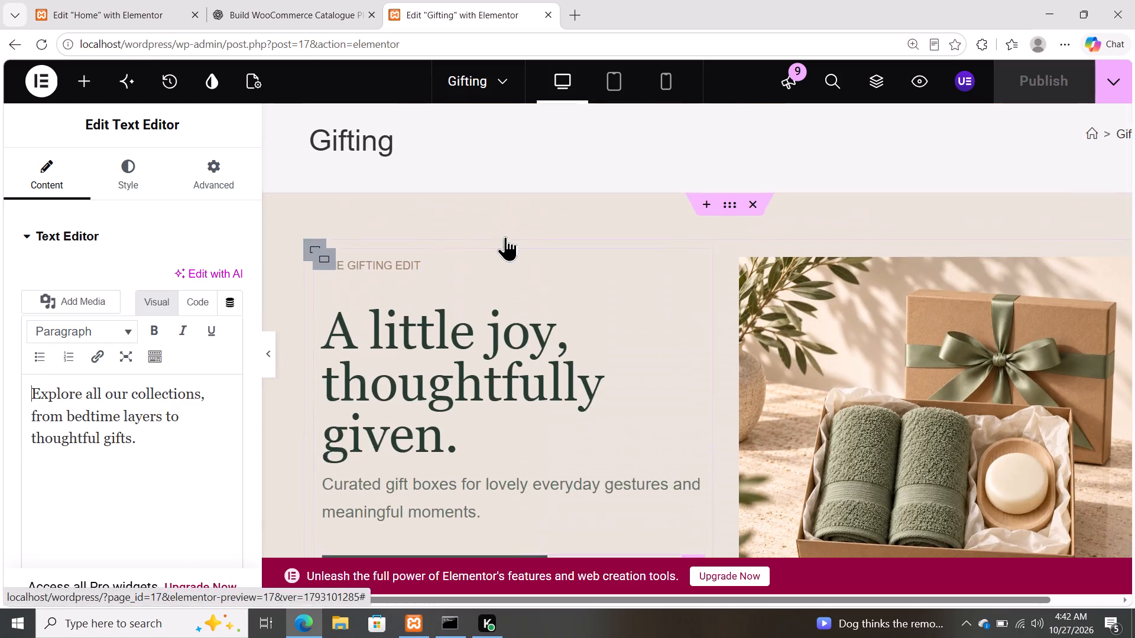
{"action": "scroll", "coordinate": [505, 236], "scroll_direction": "up", "scroll_amount": 3}
{"action": "left_click", "coordinate": [467, 145]}
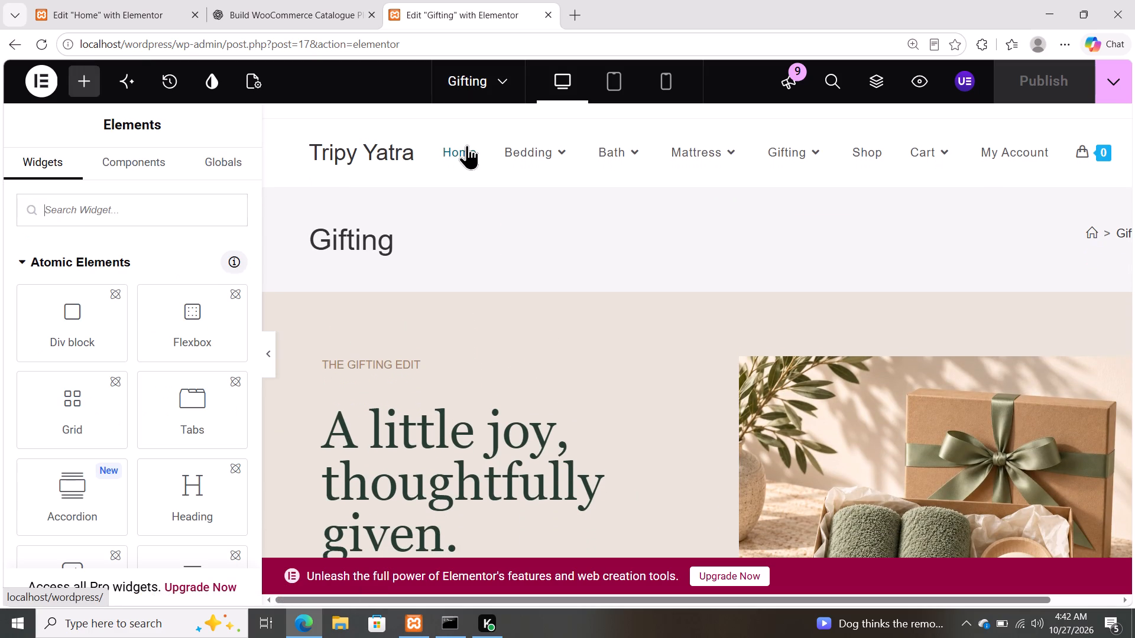
Switch to the ChatGPT conversation and check its progress on removing the site's links.
{"action": "left_click", "coordinate": [270, 0]}
{"action": "scroll", "coordinate": [492, 224], "scroll_direction": "down", "scroll_amount": 4}
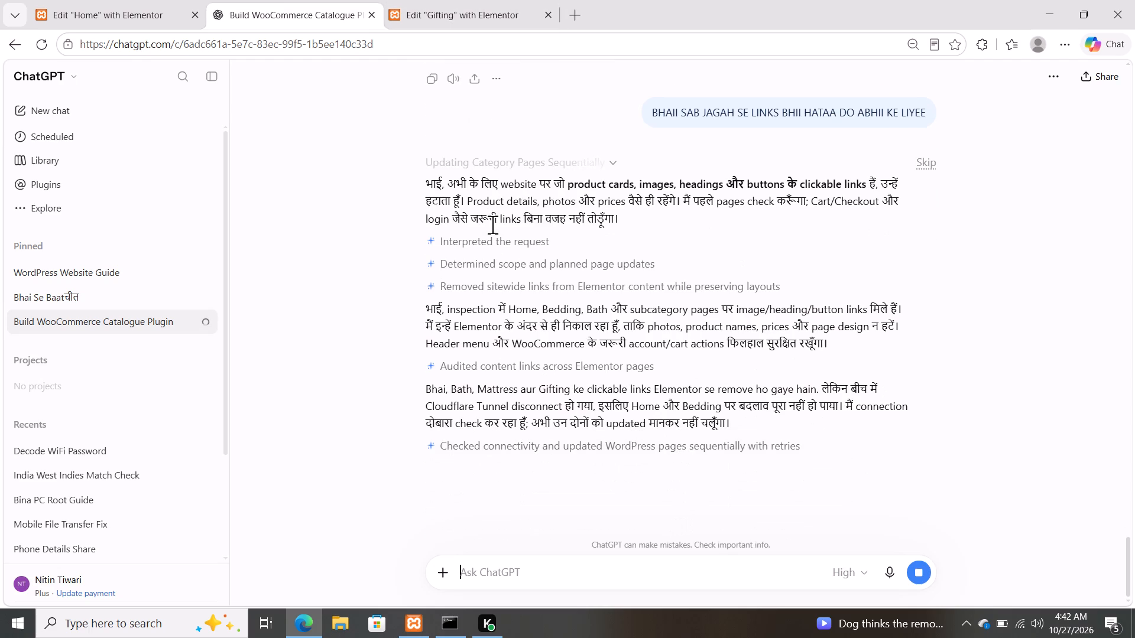
Return to the Home page editor and check the HTML of the "THOUGHTFUL DETAILS" text in the gift section.
{"action": "left_click", "coordinate": [524, 0]}
{"action": "left_click", "coordinate": [173, 0]}
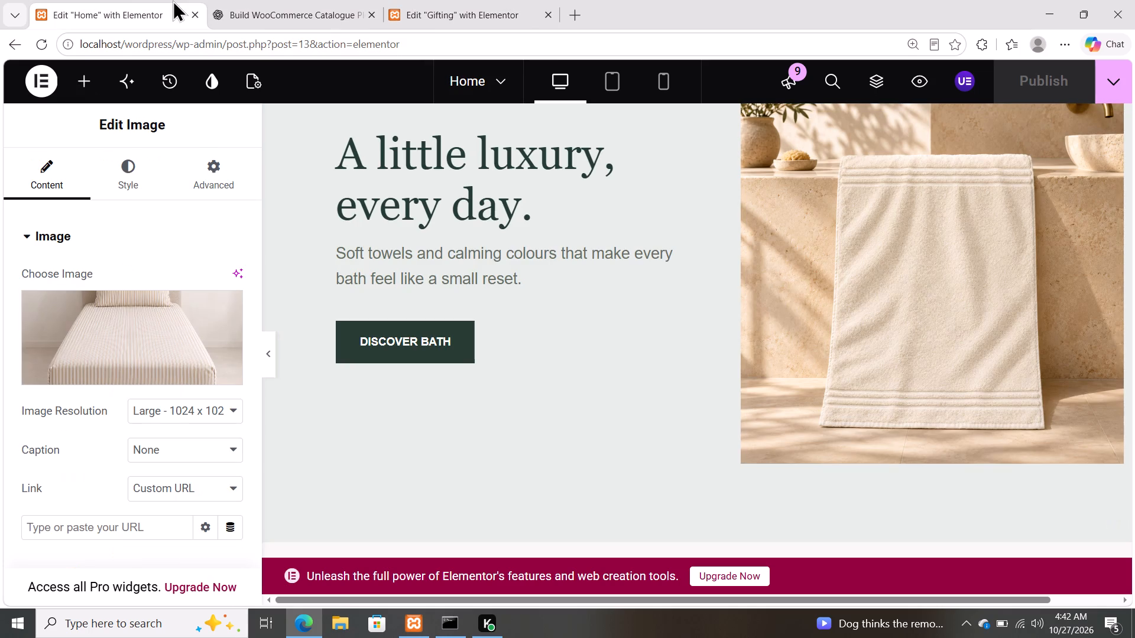
{"action": "left_click", "coordinate": [129, 4]}
{"action": "left_click", "coordinate": [132, 9]}
{"action": "scroll", "coordinate": [503, 333], "scroll_direction": "up", "scroll_amount": 11}
{"action": "scroll", "coordinate": [503, 333], "scroll_direction": "down", "scroll_amount": 10}
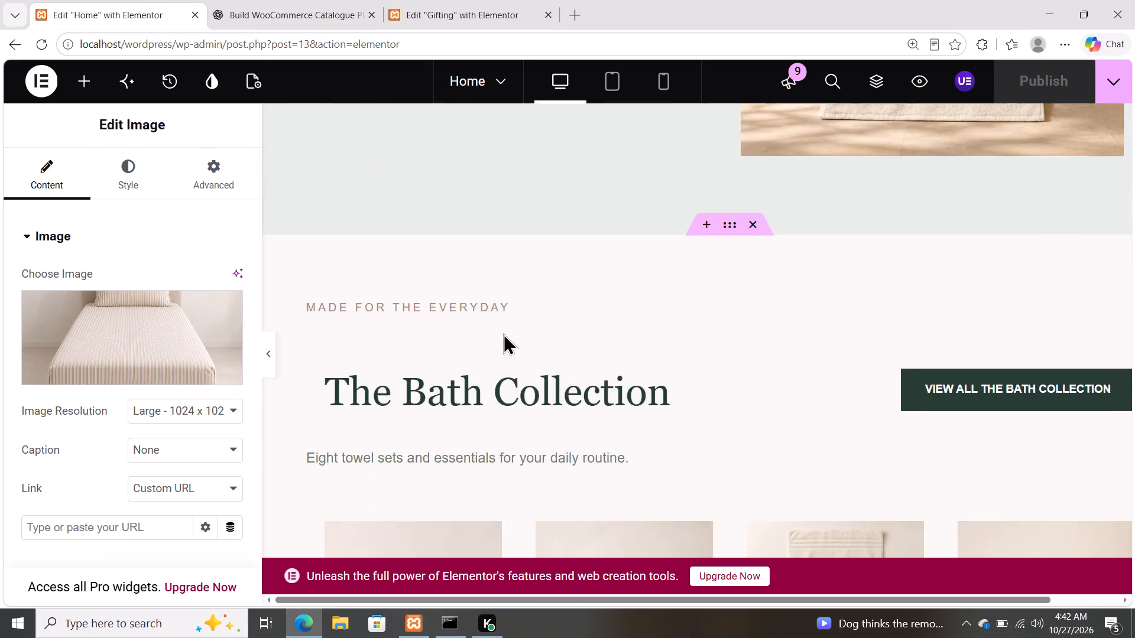
{"action": "scroll", "coordinate": [503, 333], "scroll_direction": "down", "scroll_amount": 16}
{"action": "scroll", "coordinate": [517, 360], "scroll_direction": "up", "scroll_amount": 7}
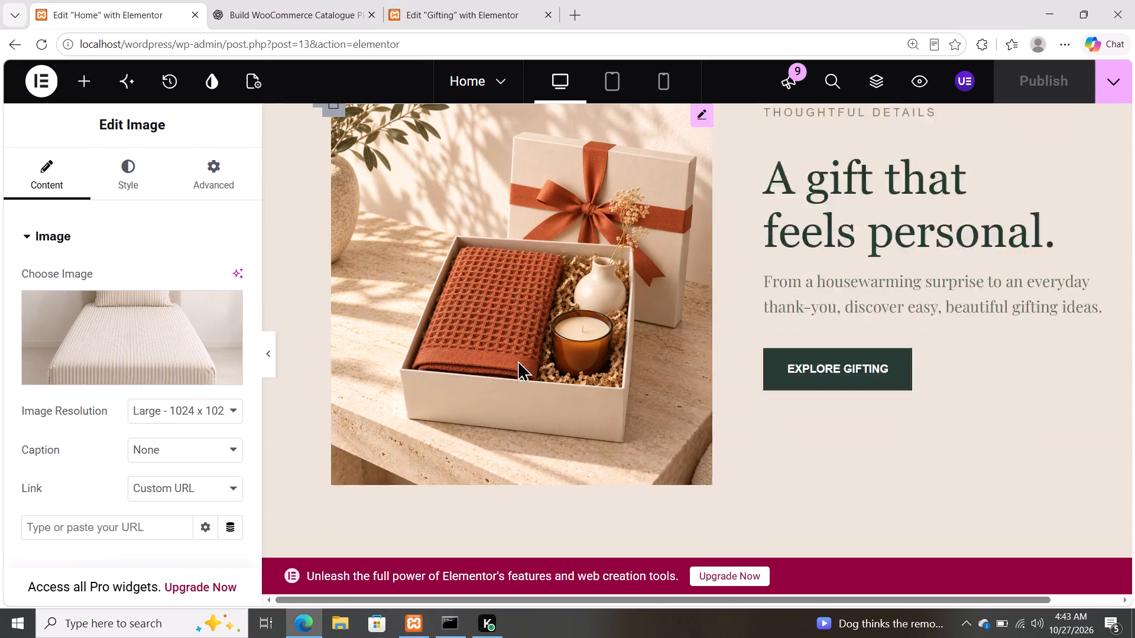
{"action": "scroll", "coordinate": [517, 360], "scroll_direction": "up", "scroll_amount": 2}
{"action": "scroll", "coordinate": [517, 360], "scroll_direction": "down", "scroll_amount": 1}
{"action": "left_click", "coordinate": [903, 193]}
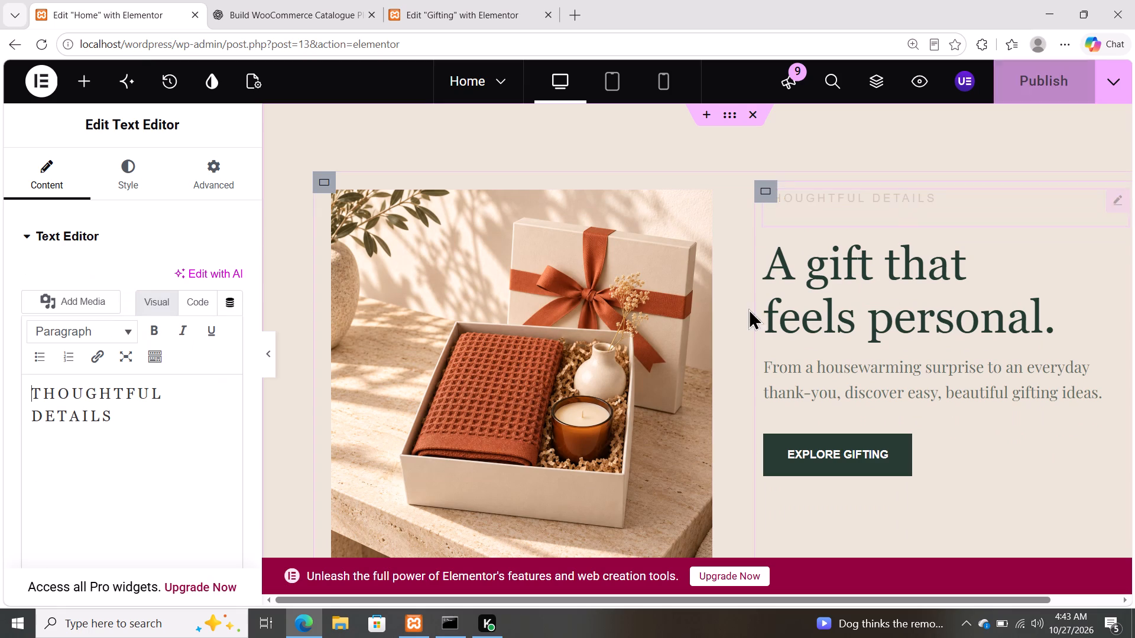
{"action": "left_click", "coordinate": [197, 308]}
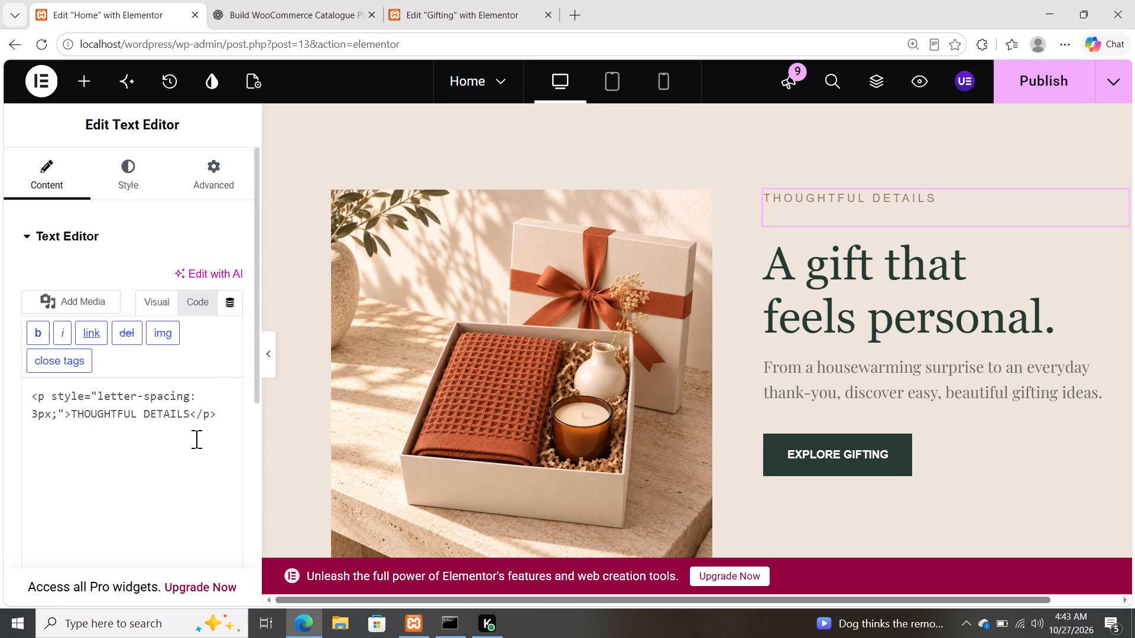
{"action": "left_click", "coordinate": [147, 296]}
Replace the "THOUGHTFUL DETAILS" text with a plain copy that has no inline letter-spacing, and publish the Home page.
{"action": "left_click", "coordinate": [153, 416]}
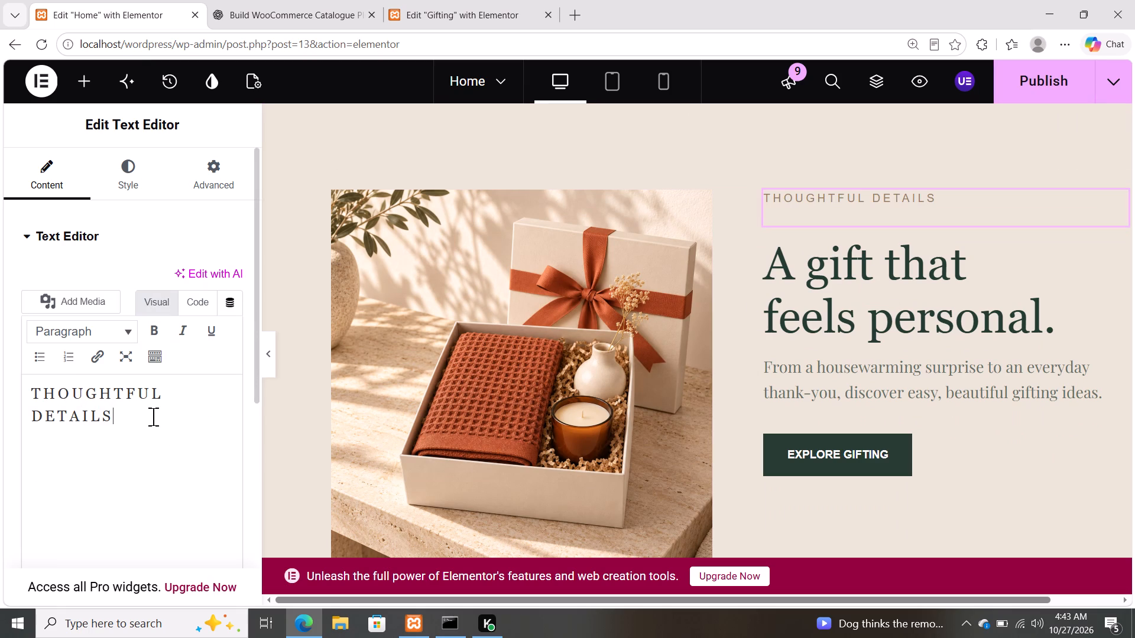
{"action": "key", "text": "ctrl+a"}
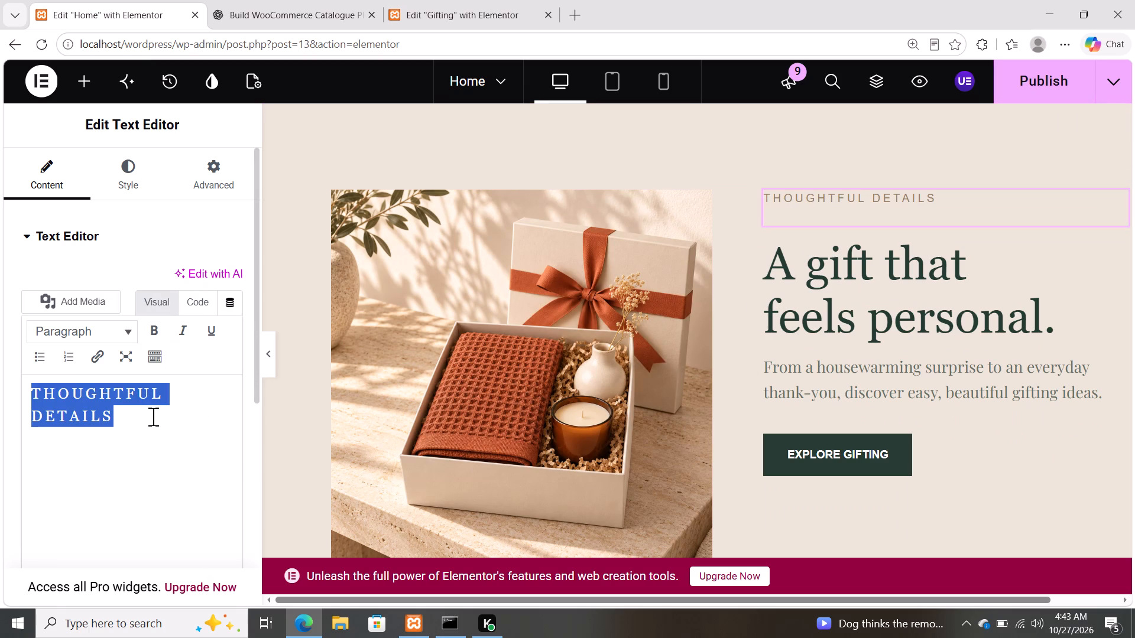
{"action": "key", "text": "ctrl+c"}
{"action": "left_click", "coordinate": [206, 289]}
{"action": "left_click", "coordinate": [194, 295]}
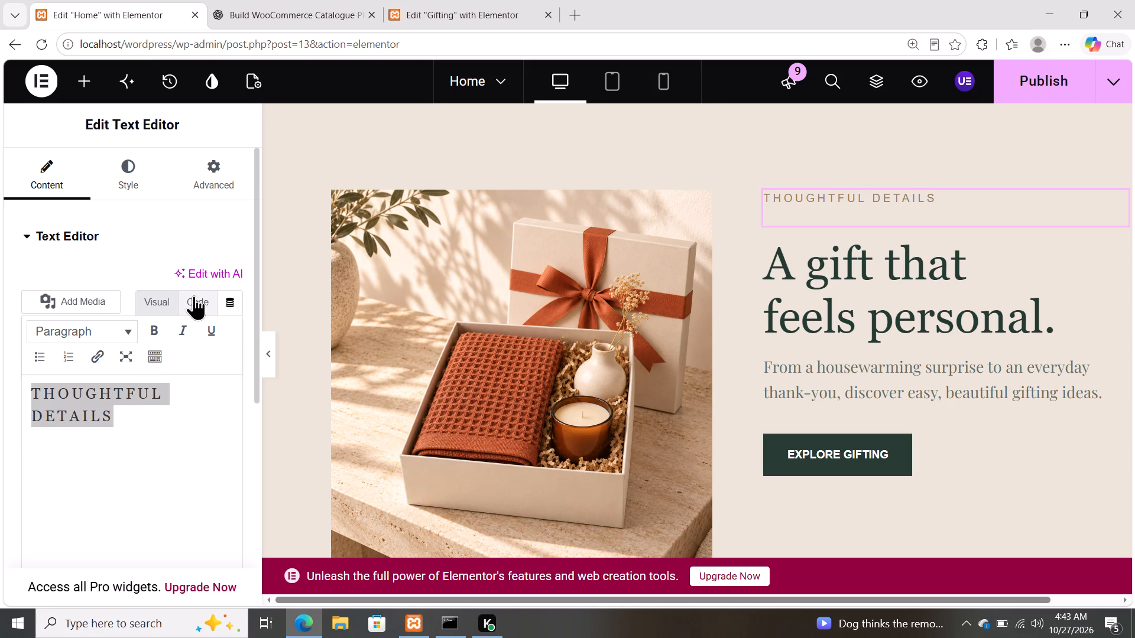
{"action": "left_click", "coordinate": [157, 308]}
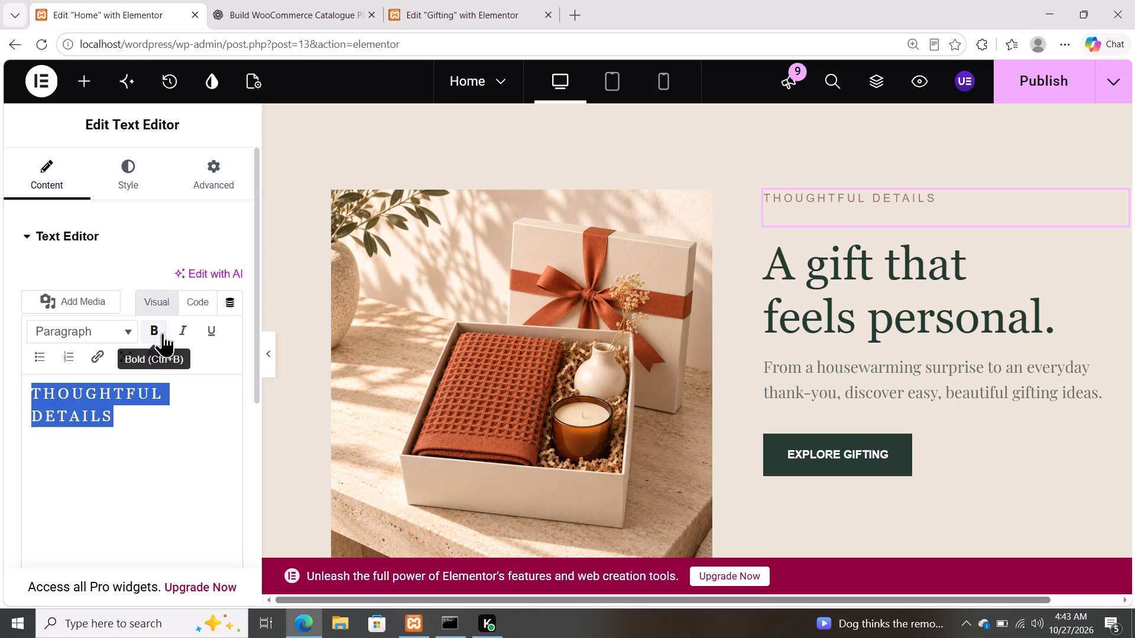
{"action": "key", "text": "BackSpace"}
{"action": "key", "text": "ctrl+v"}
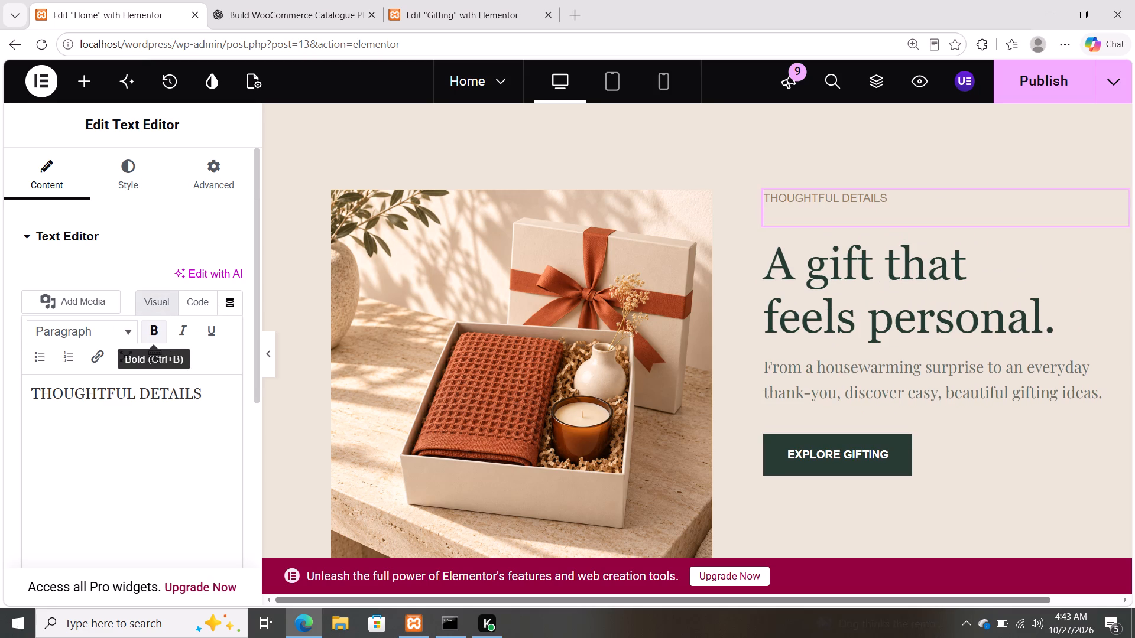
{"action": "left_click", "coordinate": [1028, 93]}
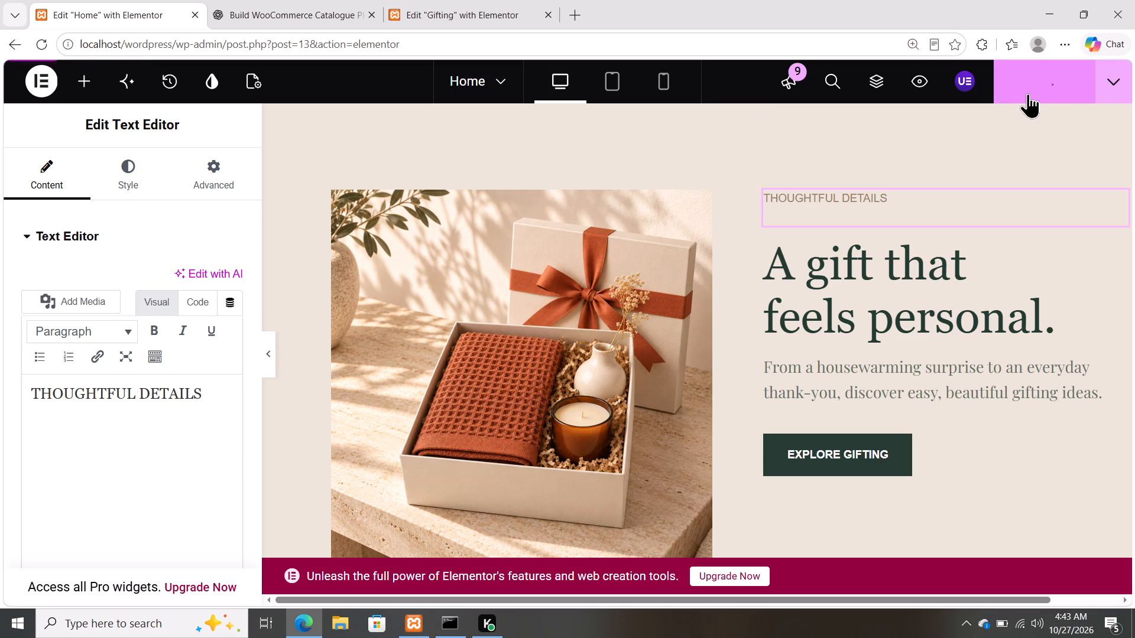
{"action": "scroll", "coordinate": [755, 455], "scroll_direction": "down", "scroll_amount": 5}
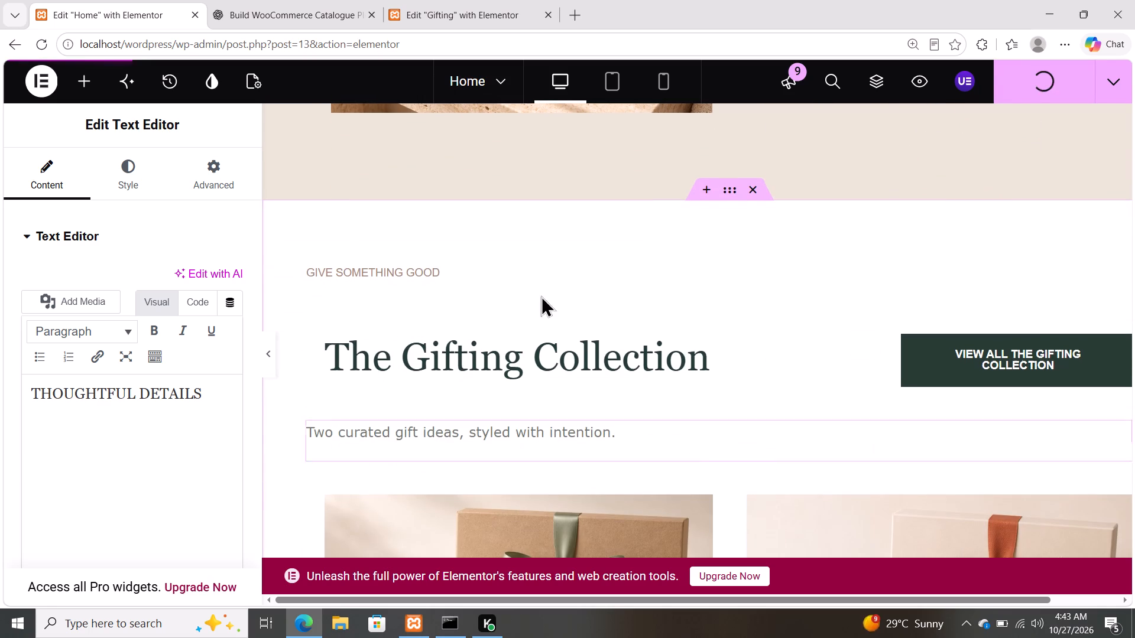
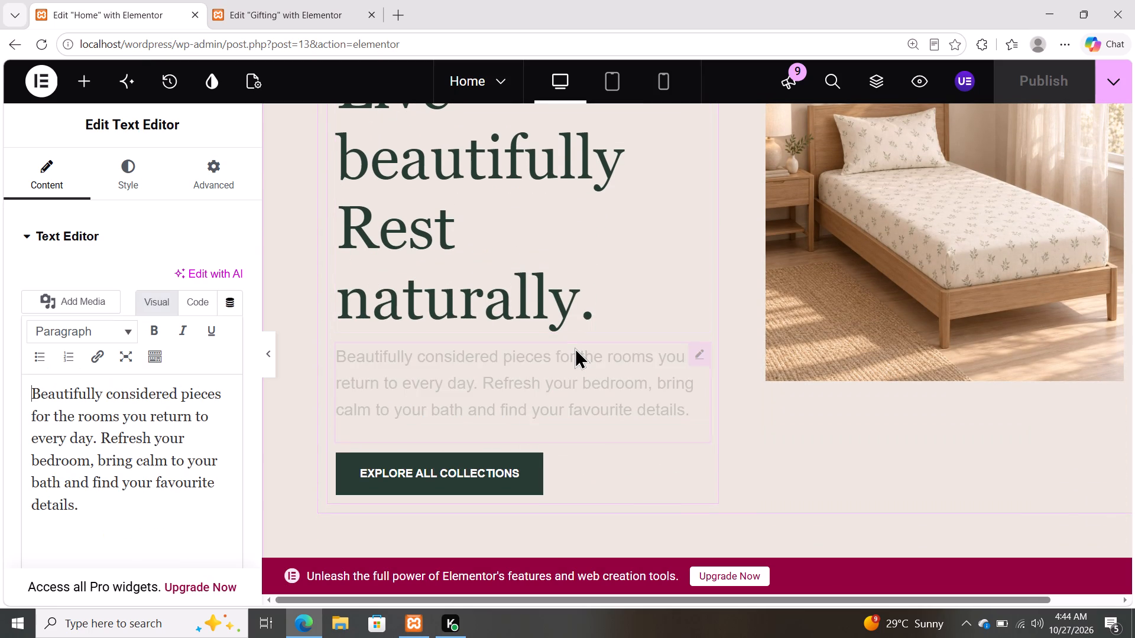
{"action": "left_click", "coordinate": [849, 193]}
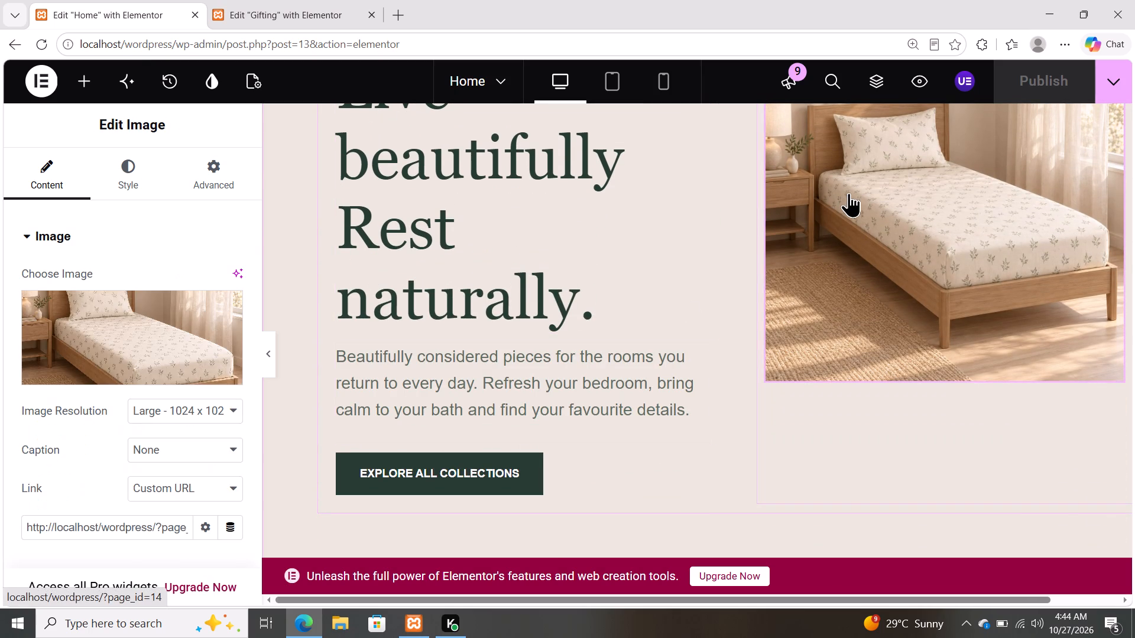
{"action": "scroll", "coordinate": [293, 443], "scroll_direction": "down", "scroll_amount": 2}
{"action": "left_click", "coordinate": [433, 334]}
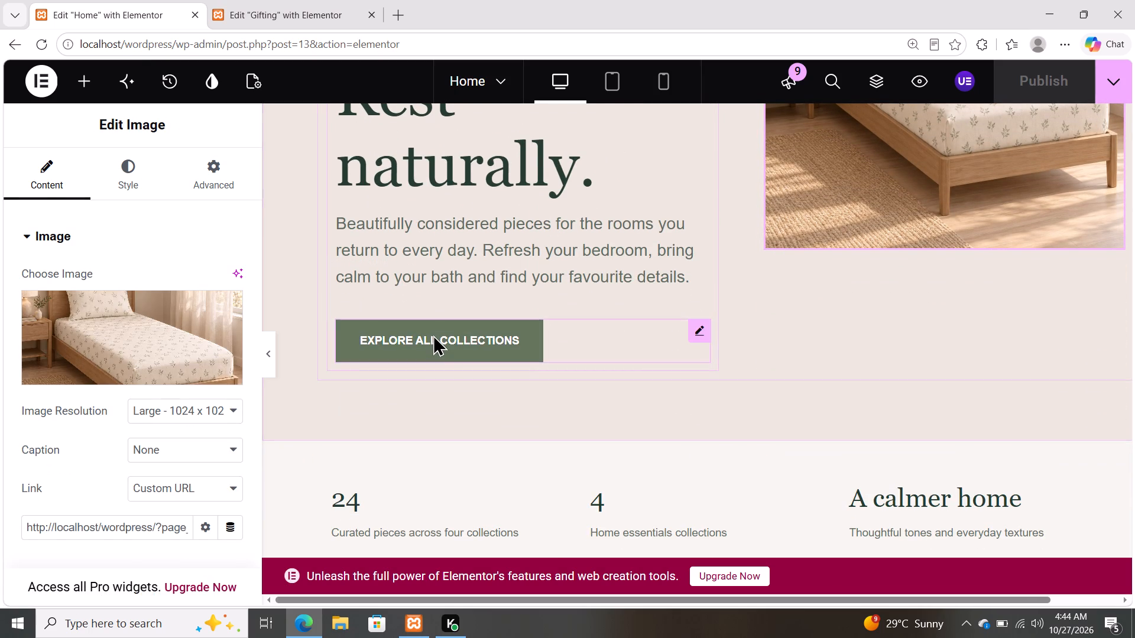
Check the headings and captions of the "24", "4" and "A calmer home" columns, viewing the last caption's source code for inline HTML.
{"action": "scroll", "coordinate": [378, 427], "scroll_direction": "down", "scroll_amount": 1}
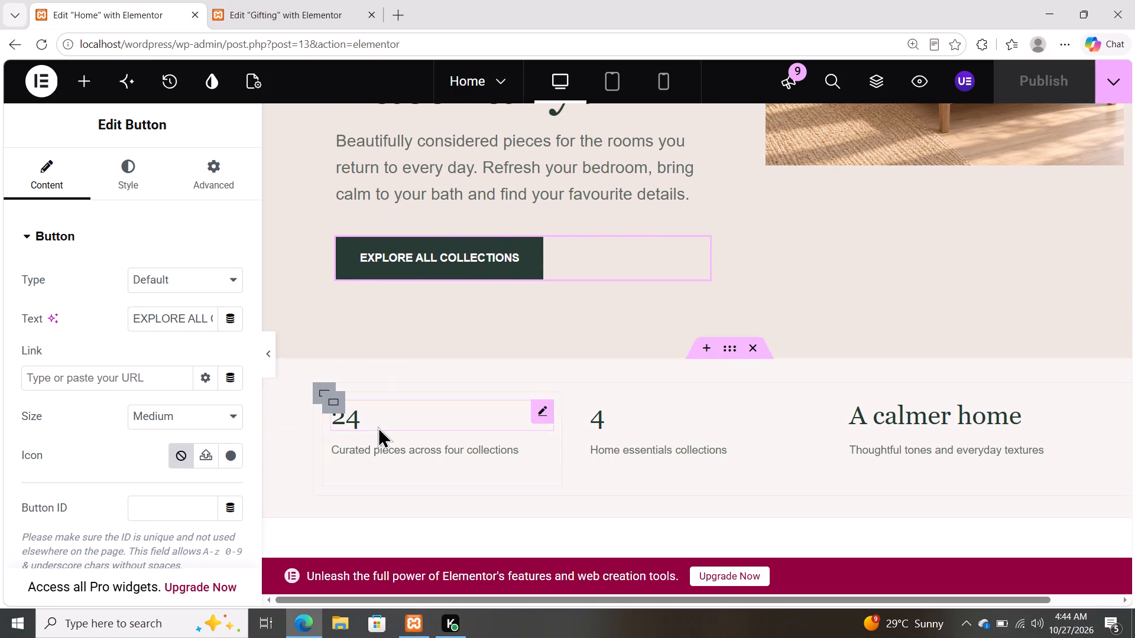
{"action": "left_click", "coordinate": [358, 421]}
{"action": "left_click", "coordinate": [401, 442]}
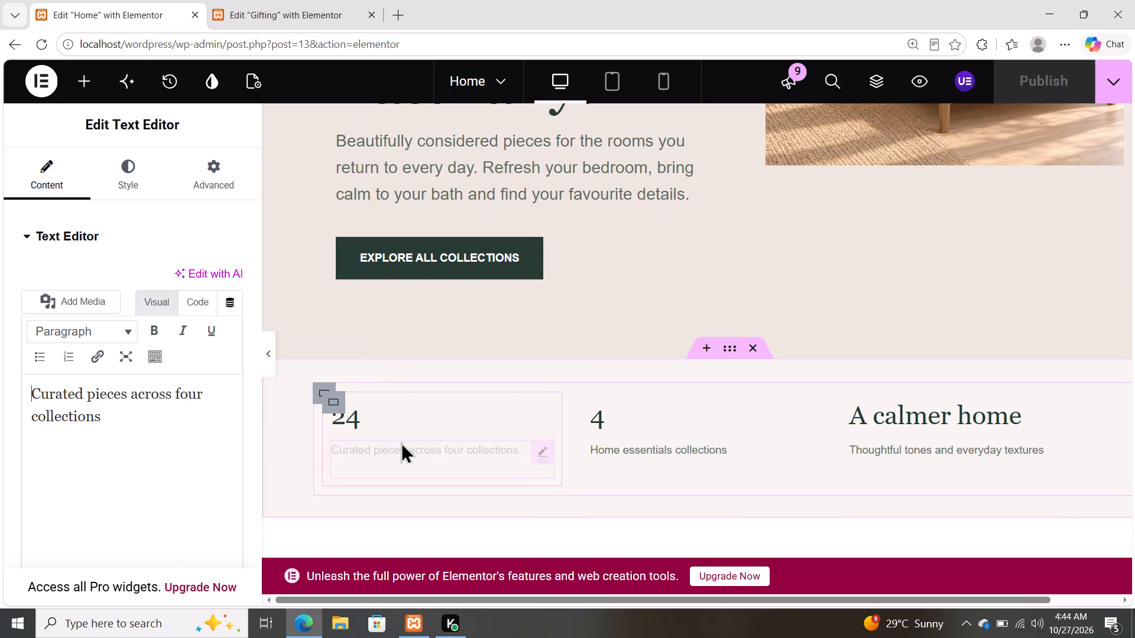
{"action": "left_click", "coordinate": [637, 440]}
{"action": "left_click", "coordinate": [637, 440]}
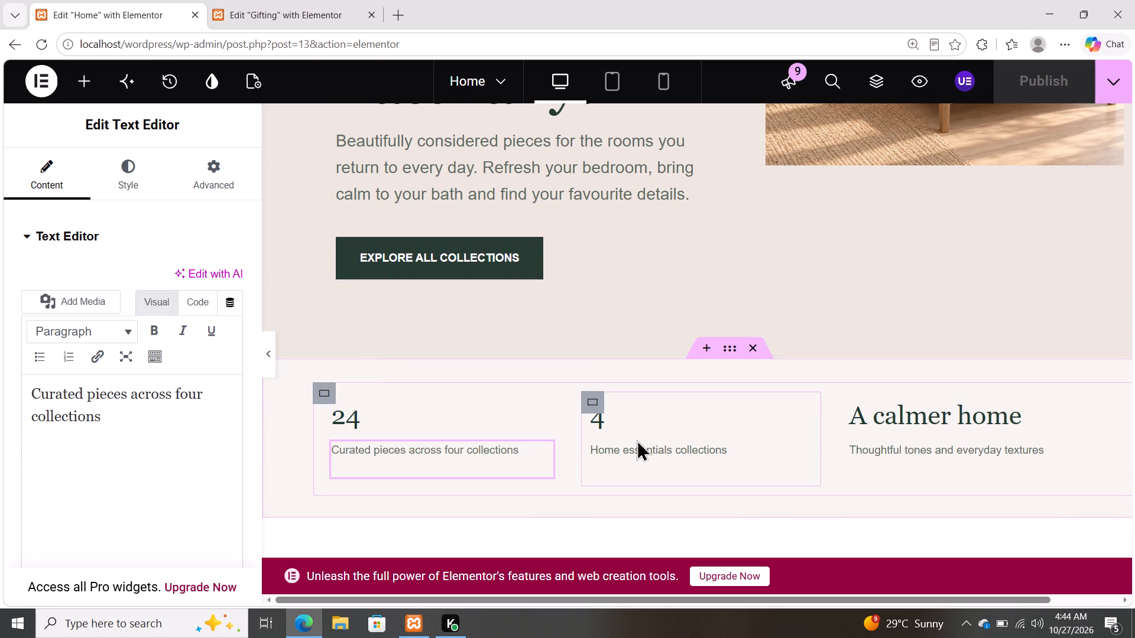
{"action": "left_click", "coordinate": [637, 449]}
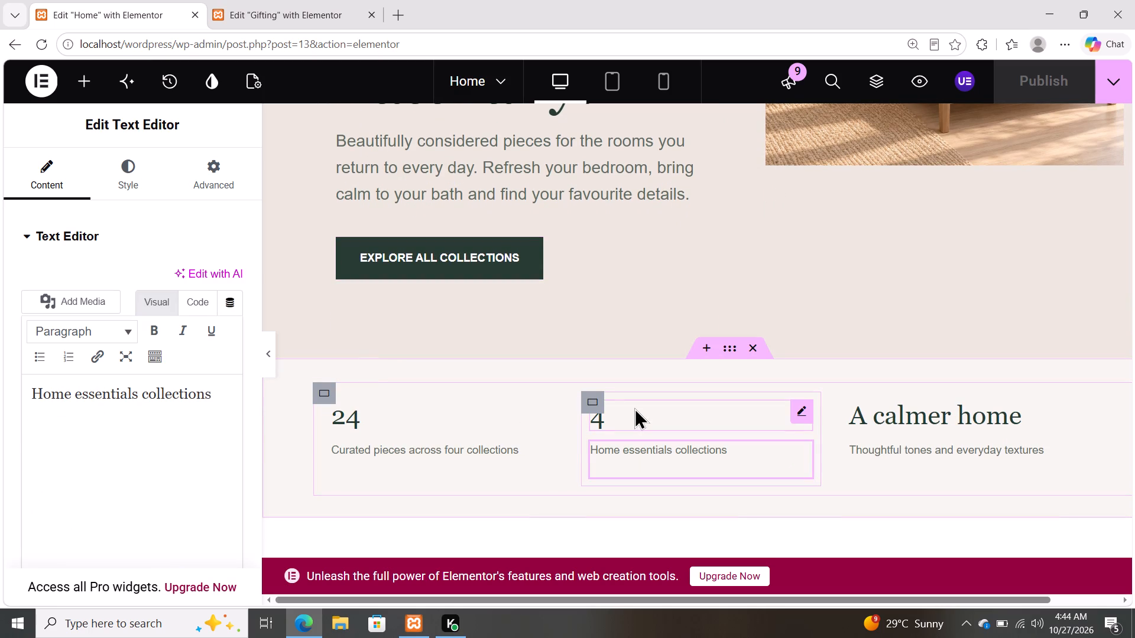
{"action": "left_click", "coordinate": [634, 408]}
{"action": "left_click", "coordinate": [936, 425]}
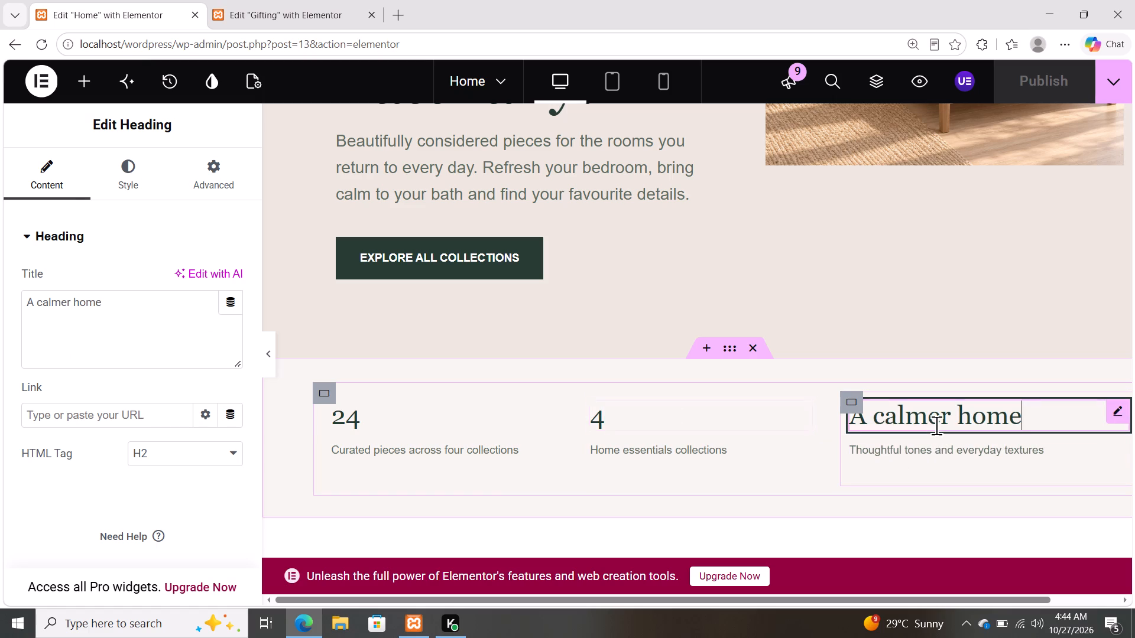
{"action": "left_click", "coordinate": [949, 454]}
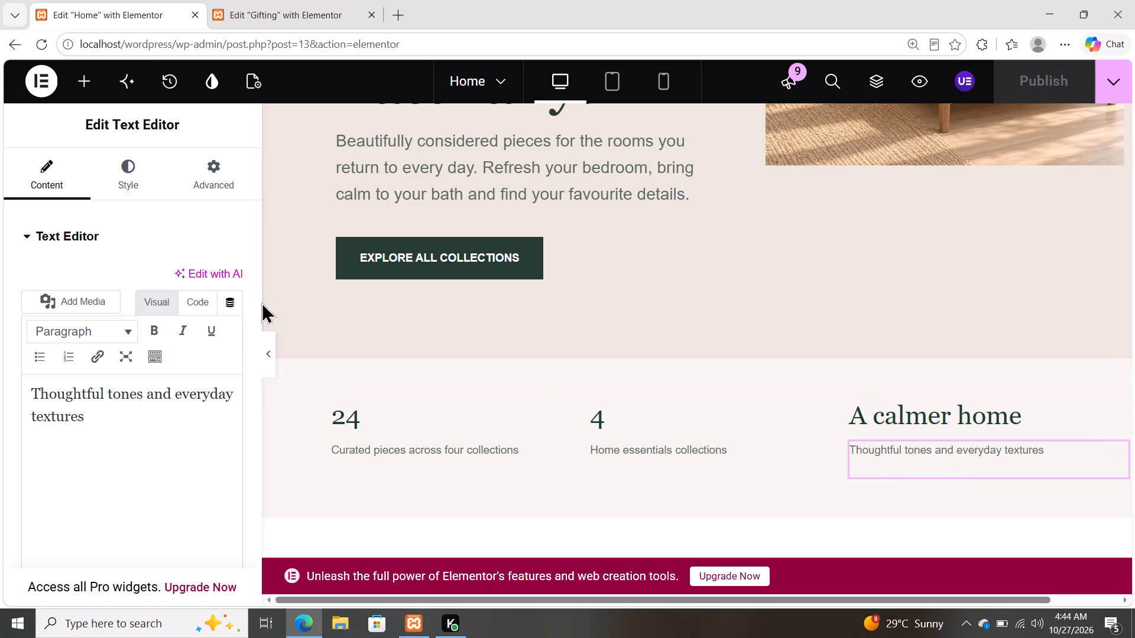
{"action": "left_click", "coordinate": [199, 295]}
Check the "DISCOVER WHAT YOU LOVE" text above the "Shop by category" heading for inline HTML.
{"action": "scroll", "coordinate": [513, 395], "scroll_direction": "down", "scroll_amount": 2}
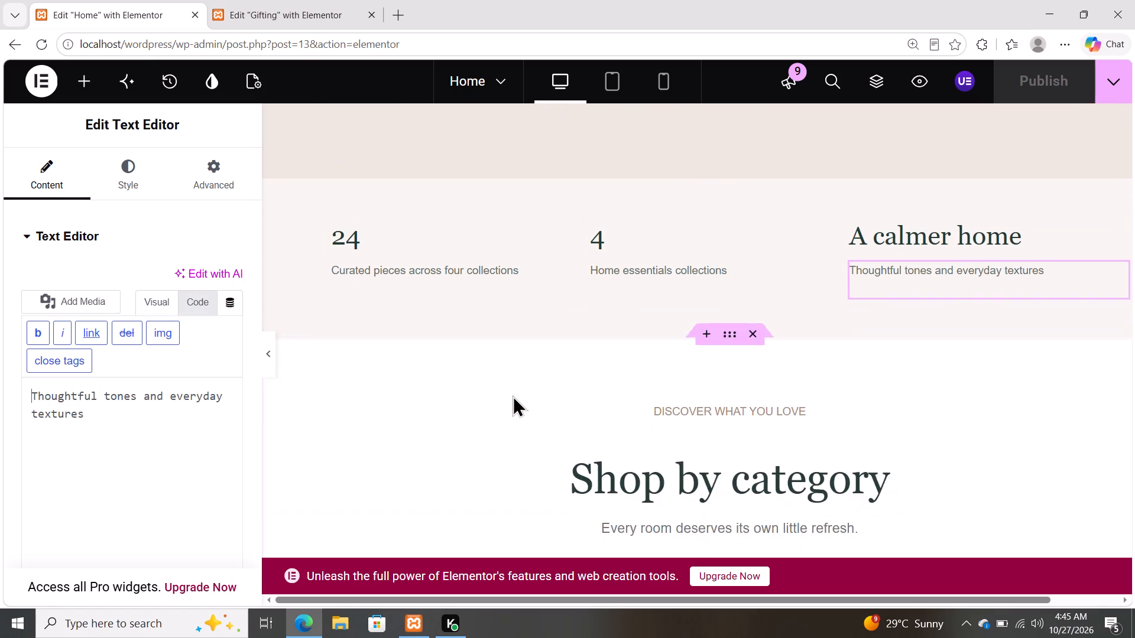
{"action": "scroll", "coordinate": [513, 395], "scroll_direction": "down", "scroll_amount": 1}
{"action": "left_click", "coordinate": [669, 353]}
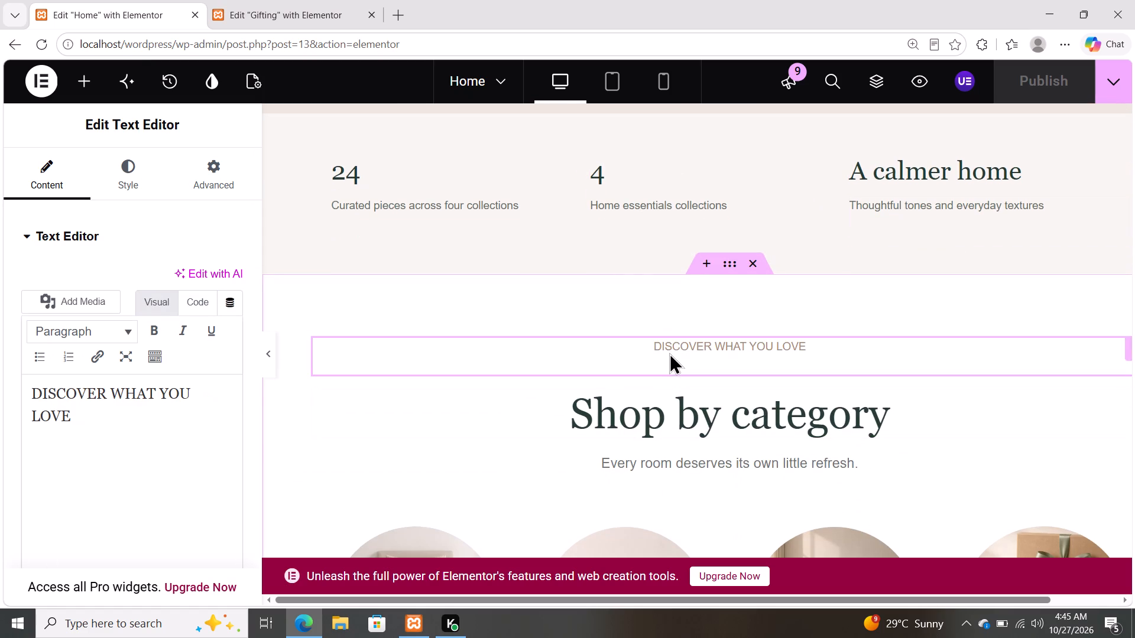
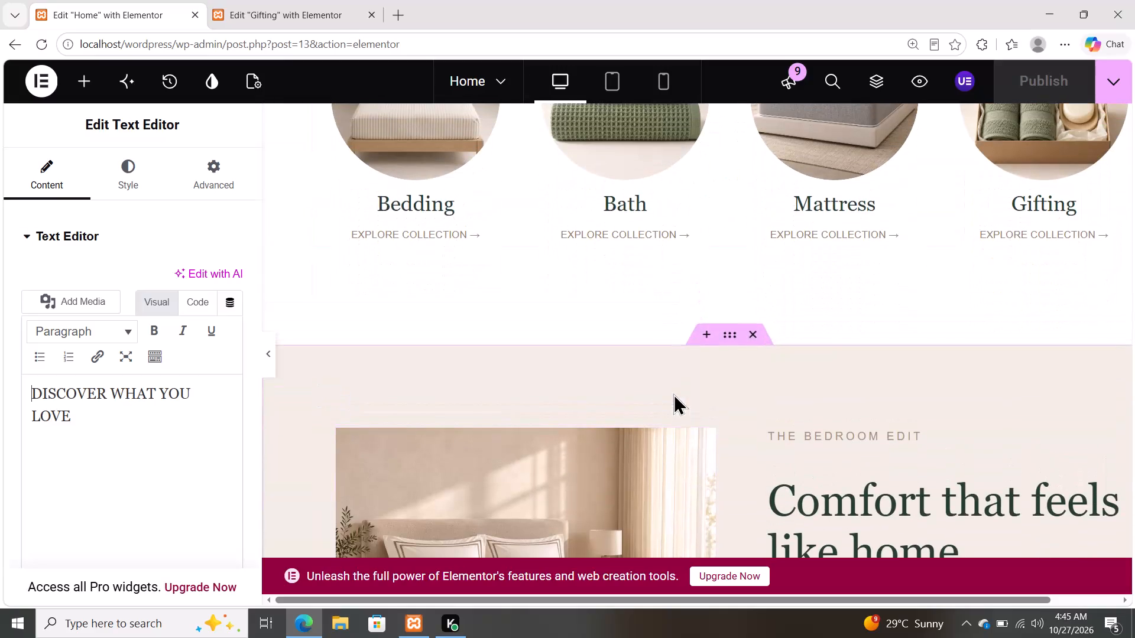
Check the Bath category image's settings for a leftover link.
{"action": "left_click", "coordinate": [680, 157]}
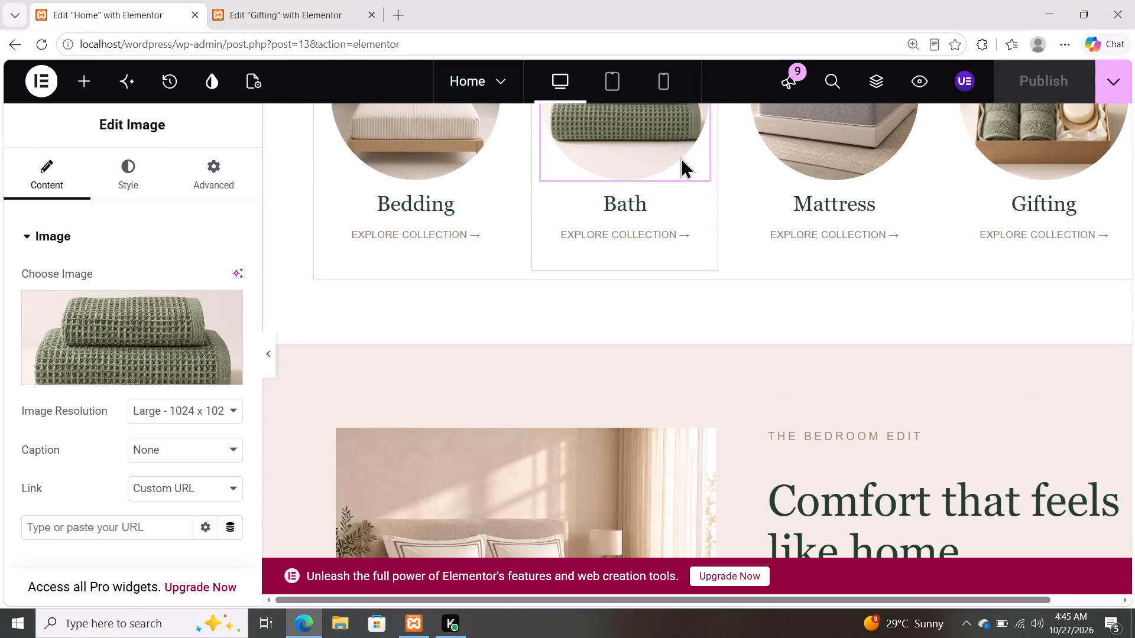
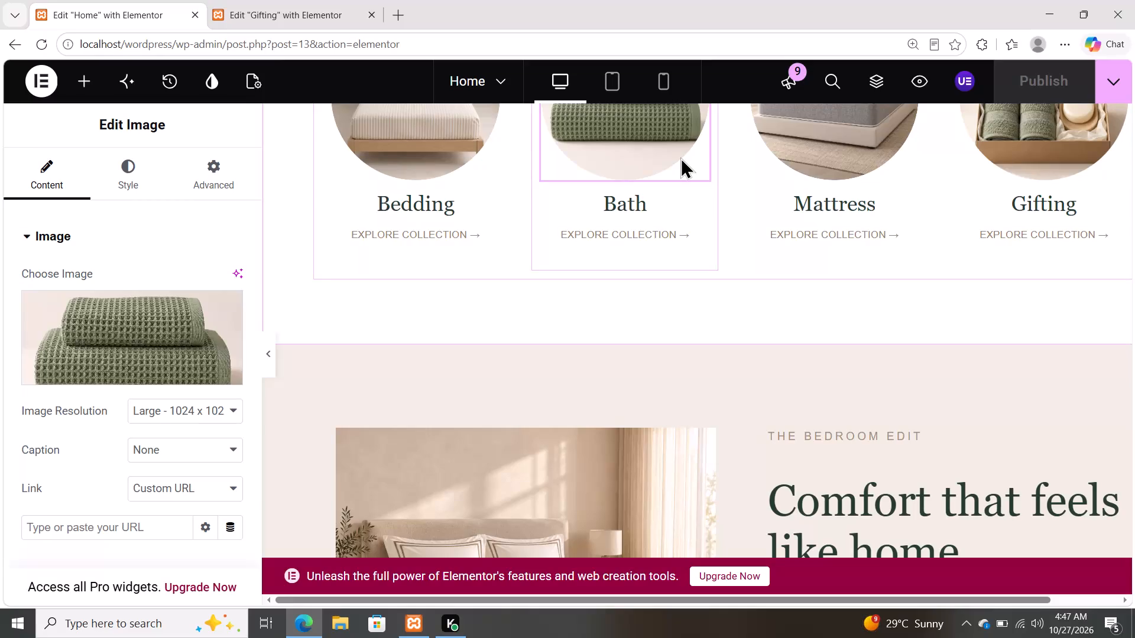
{"action": "left_click", "coordinate": [680, 157]}
{"action": "left_click", "coordinate": [158, 613]}
{"action": "type", "text": "C,"}
{"action": "key", "text": "BackSpace"}
{"action": "type", "text": "MD"}
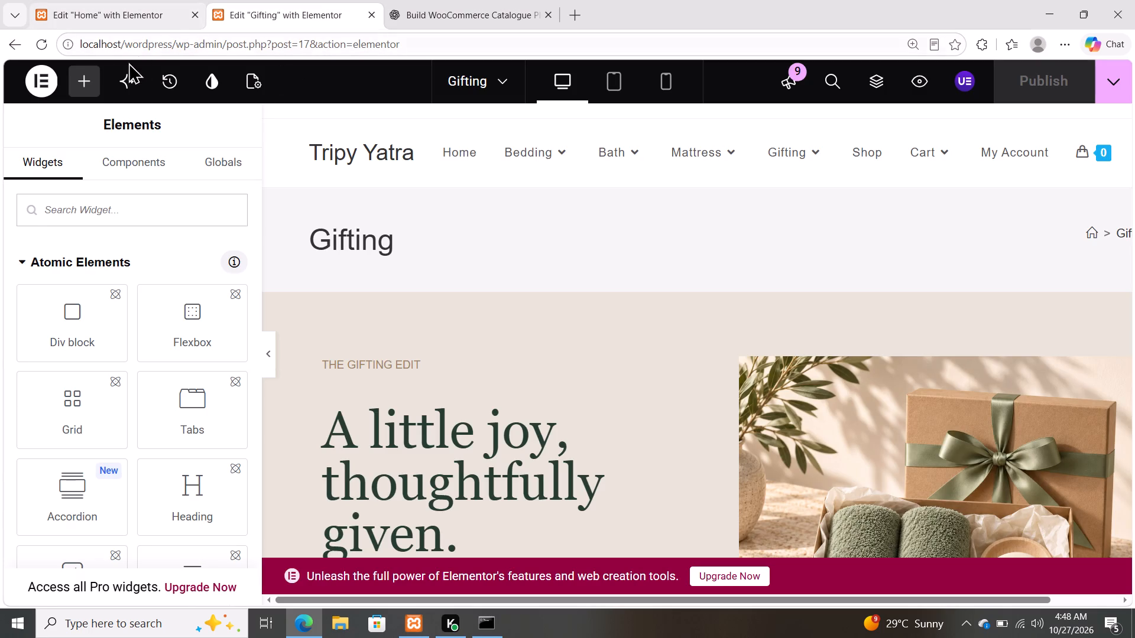
{"action": "left_click", "coordinate": [73, 0]}
{"action": "left_click", "coordinate": [14, 35]}
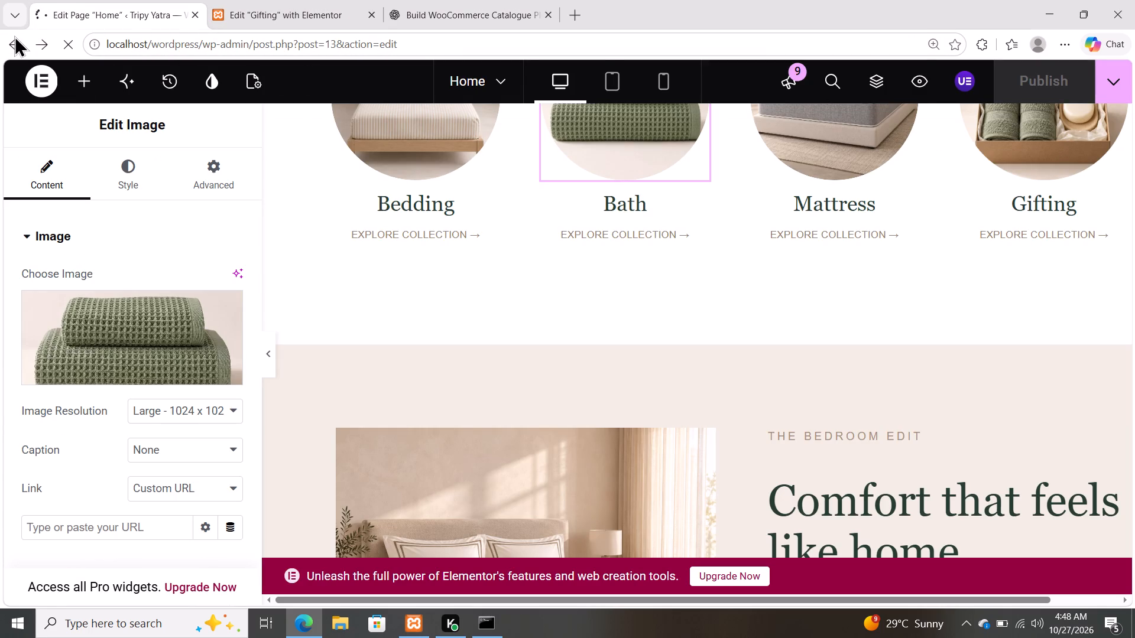
{"action": "left_click", "coordinate": [14, 35]}
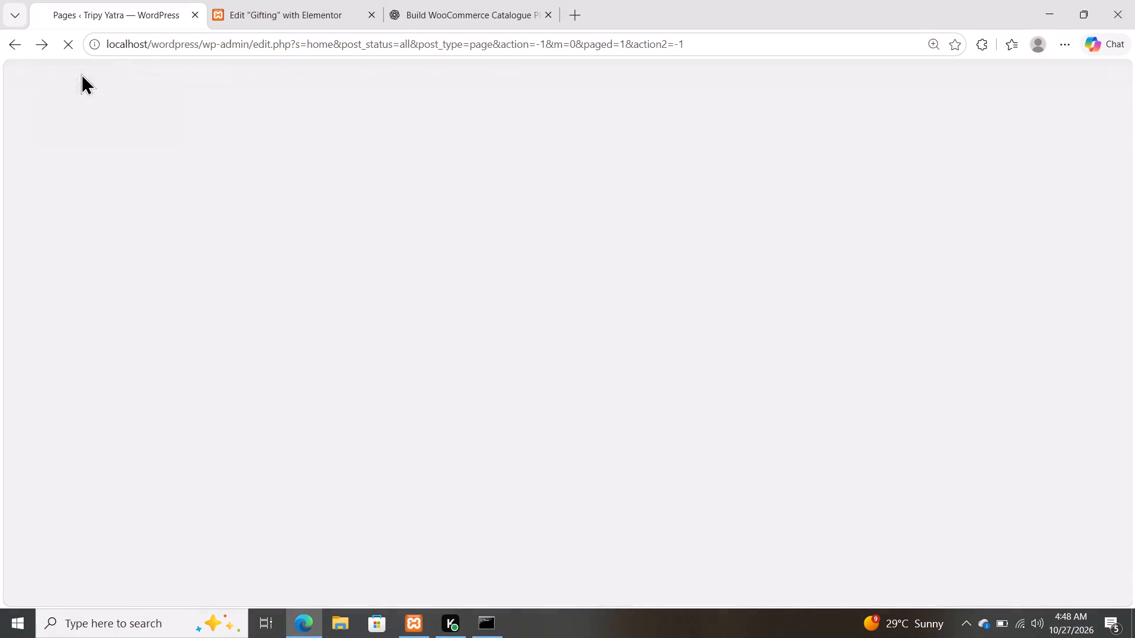
Open the WordPress dashboard in a new tab and visit the Tripy Yatra site from it in another tab.
{"action": "right_click", "coordinate": [73, 102]}
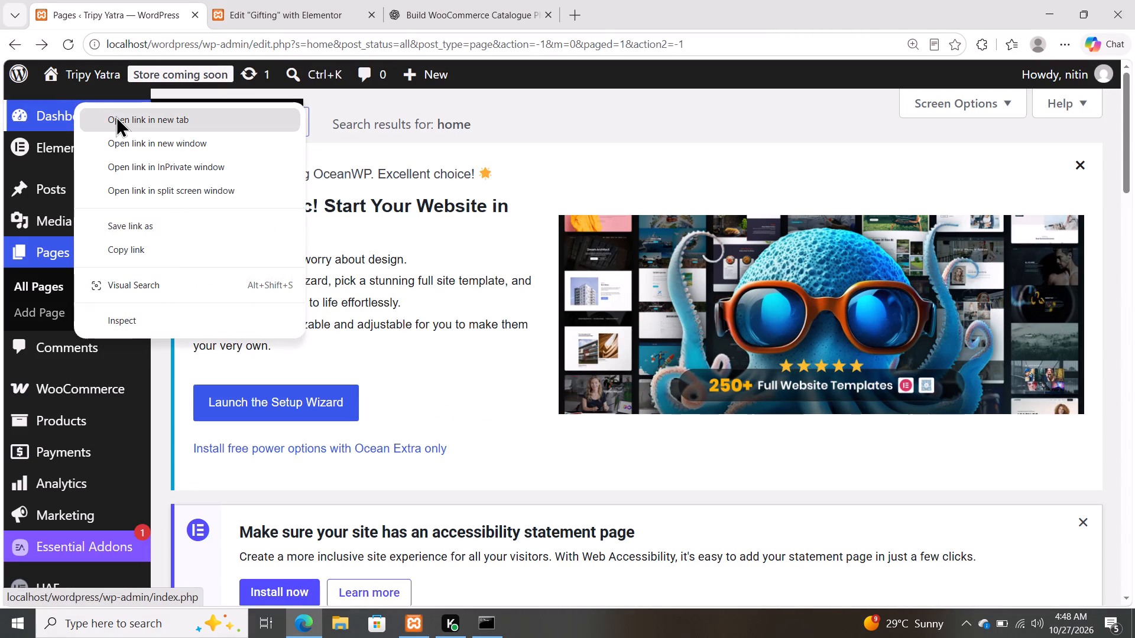
{"action": "left_click", "coordinate": [116, 116]}
{"action": "left_click", "coordinate": [254, 20]}
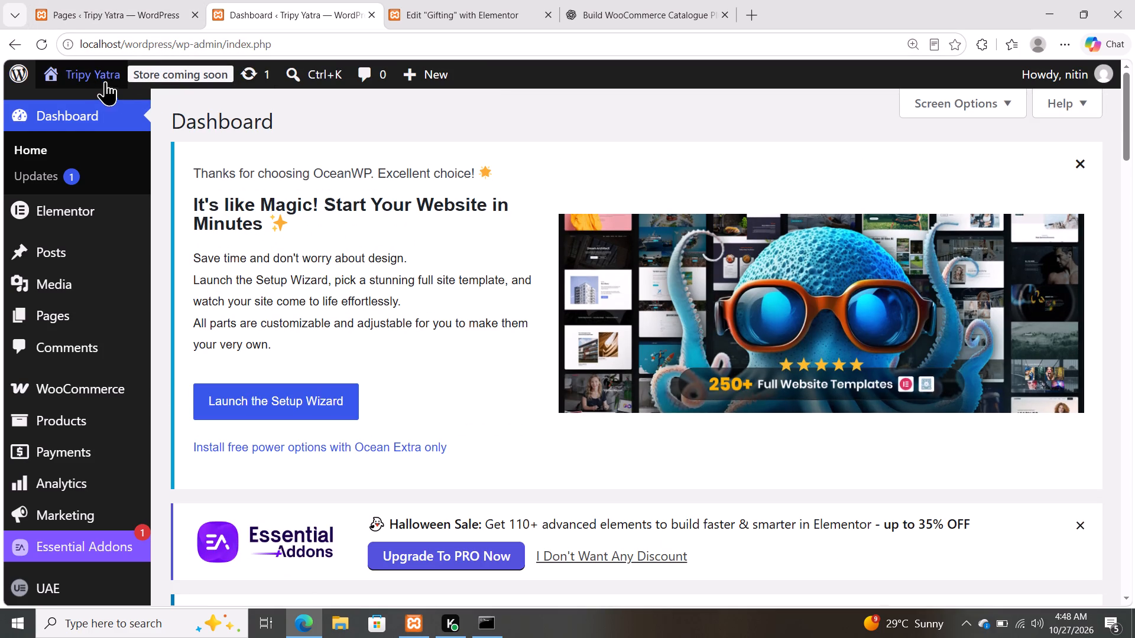
{"action": "right_click", "coordinate": [93, 106]}
{"action": "left_click", "coordinate": [140, 117]}
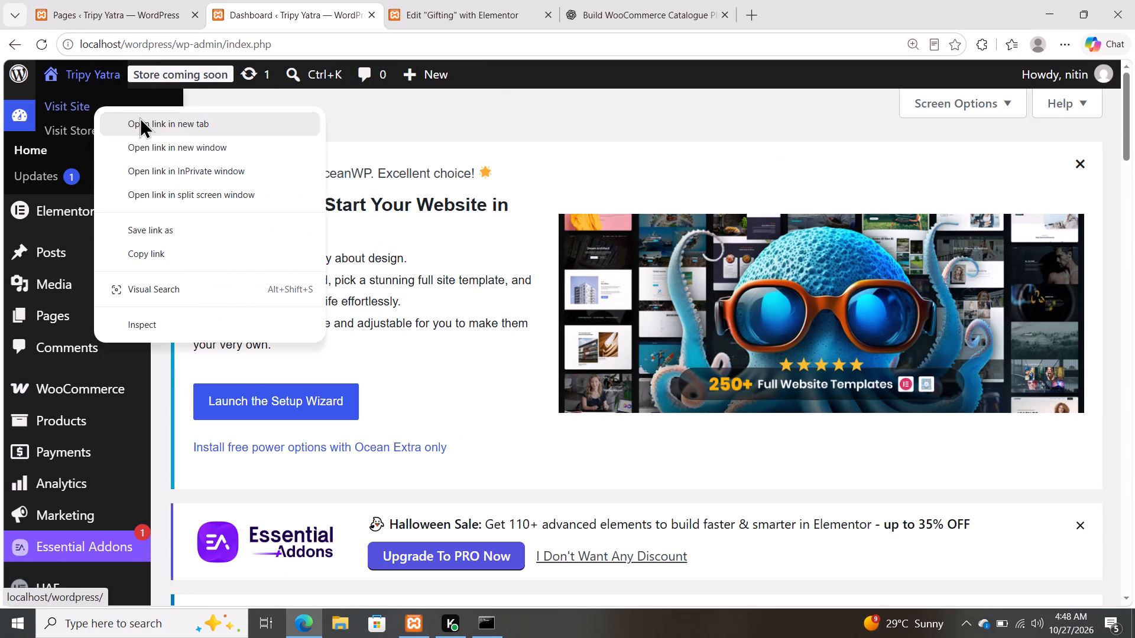
Close the ChatGPT conversation tab.
{"action": "left_click", "coordinate": [813, 0]}
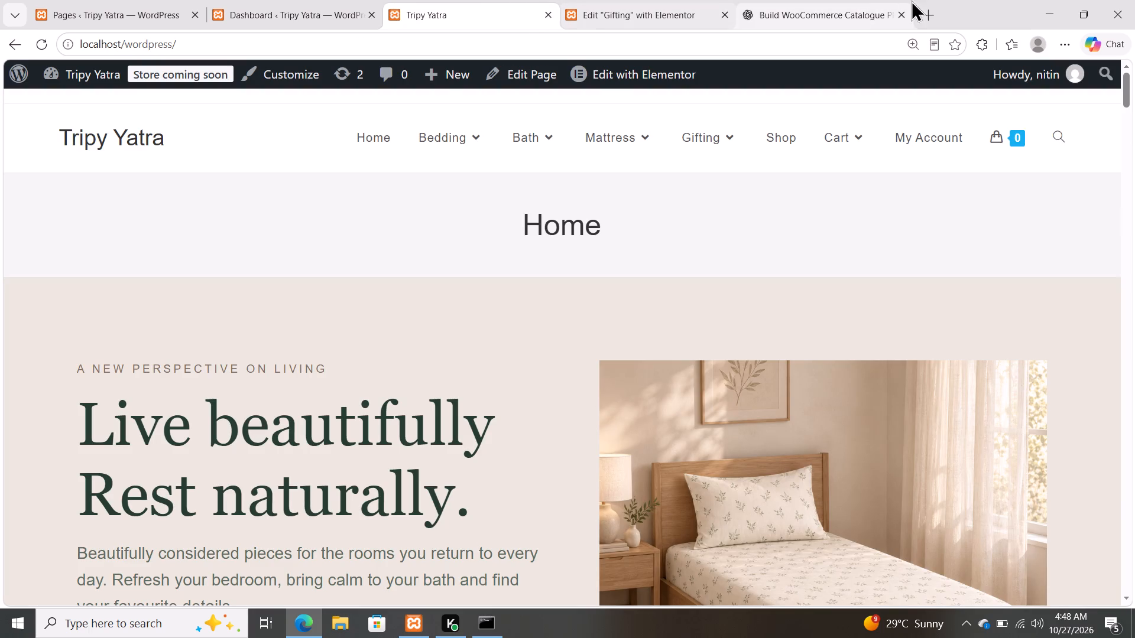
{"action": "left_click", "coordinate": [899, 12]}
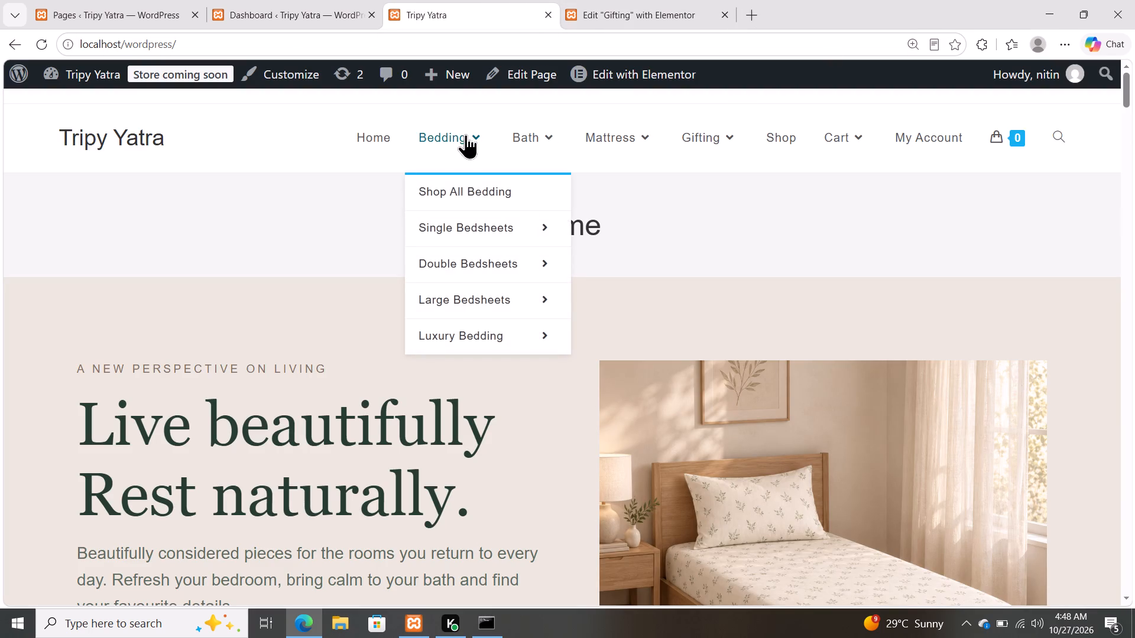
View all bedding products on the live site and examine the Clay Rose Double Bedding page and its gallery photos.
{"action": "left_click", "coordinate": [465, 196]}
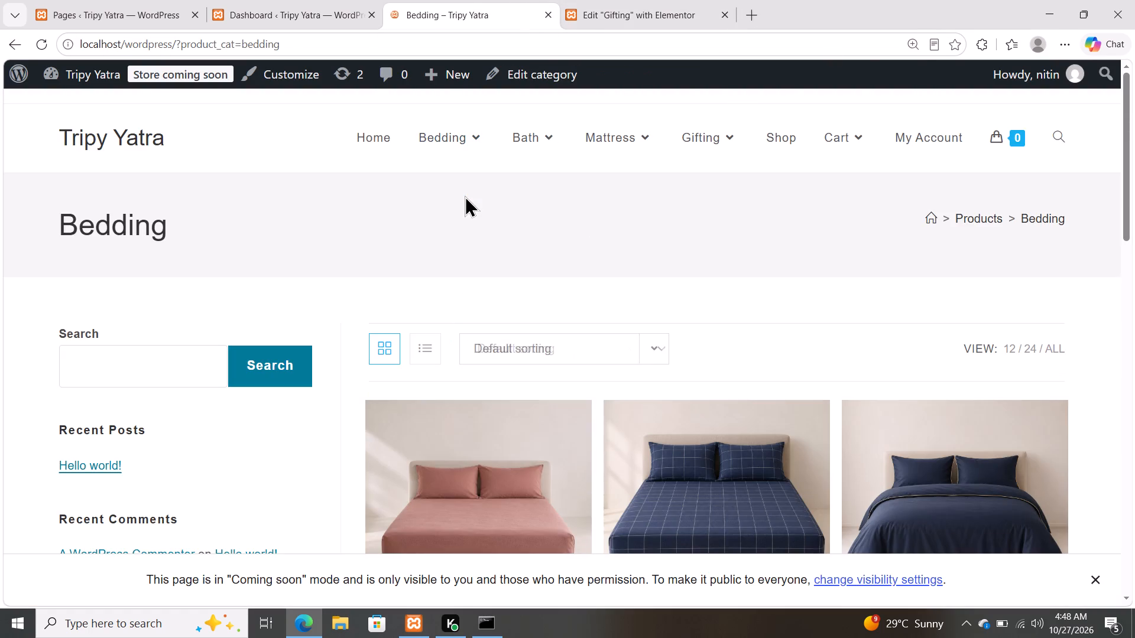
{"action": "scroll", "coordinate": [437, 311], "scroll_direction": "down", "scroll_amount": 2}
{"action": "left_click", "coordinate": [461, 346]}
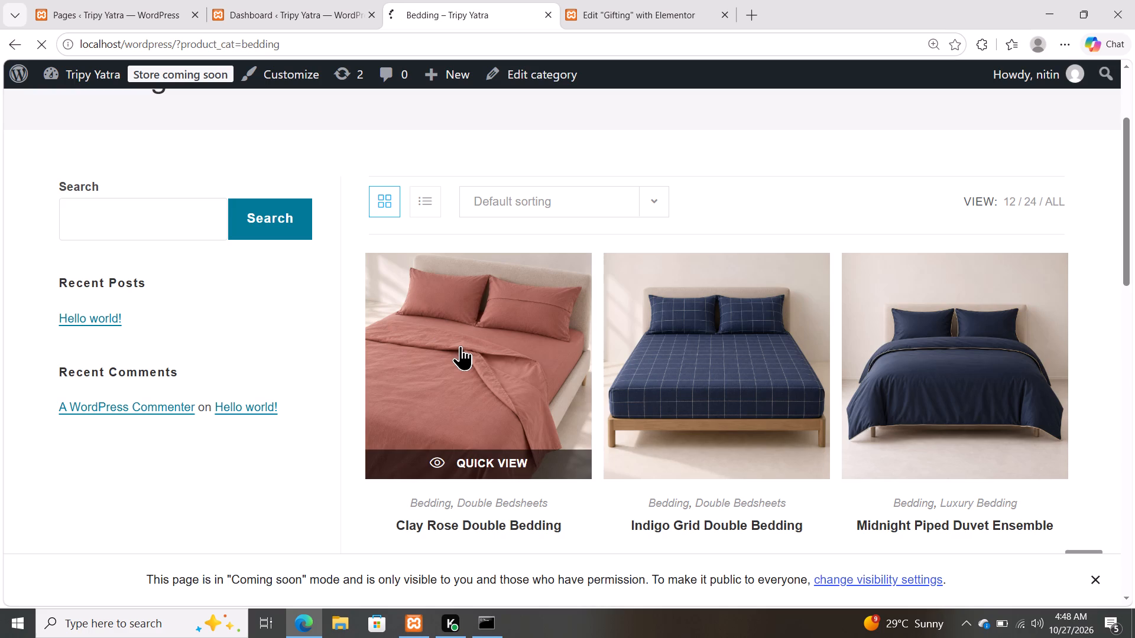
{"action": "scroll", "coordinate": [461, 346], "scroll_direction": "down", "scroll_amount": 2}
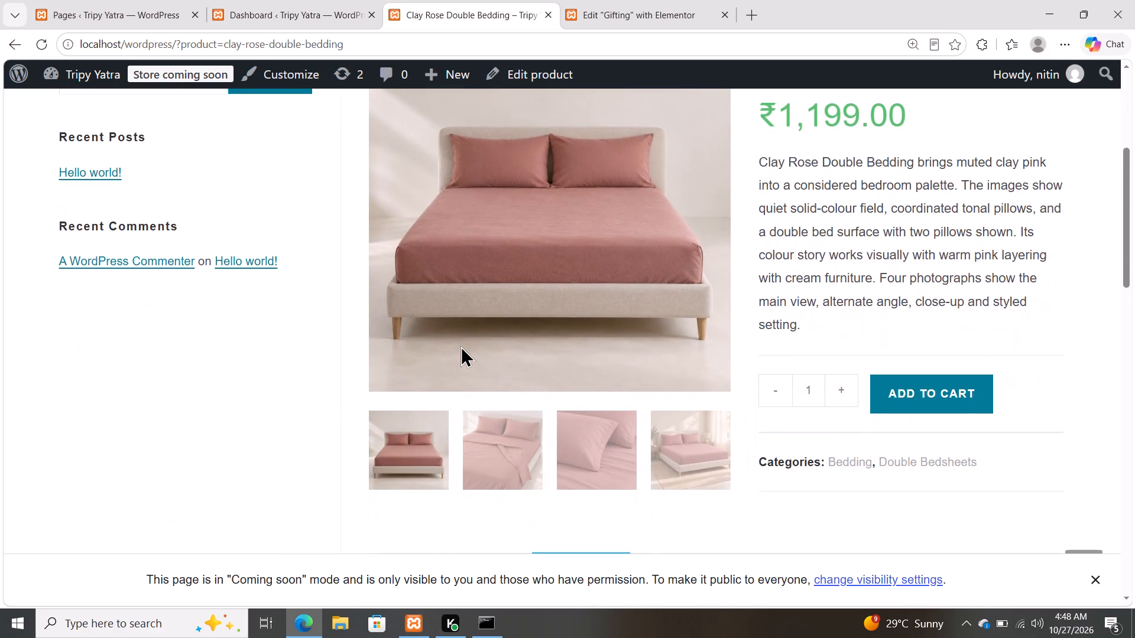
{"action": "scroll", "coordinate": [461, 346], "scroll_direction": "down", "scroll_amount": 1}
{"action": "scroll", "coordinate": [461, 346], "scroll_direction": "up", "scroll_amount": 5}
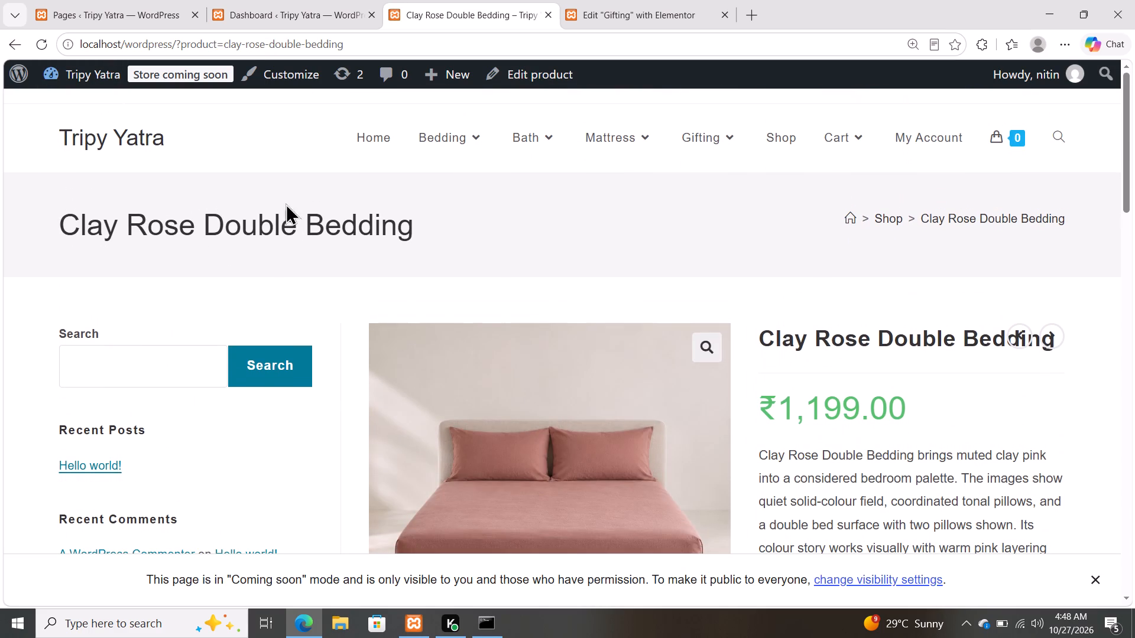
{"action": "scroll", "coordinate": [456, 359], "scroll_direction": "down", "scroll_amount": 2}
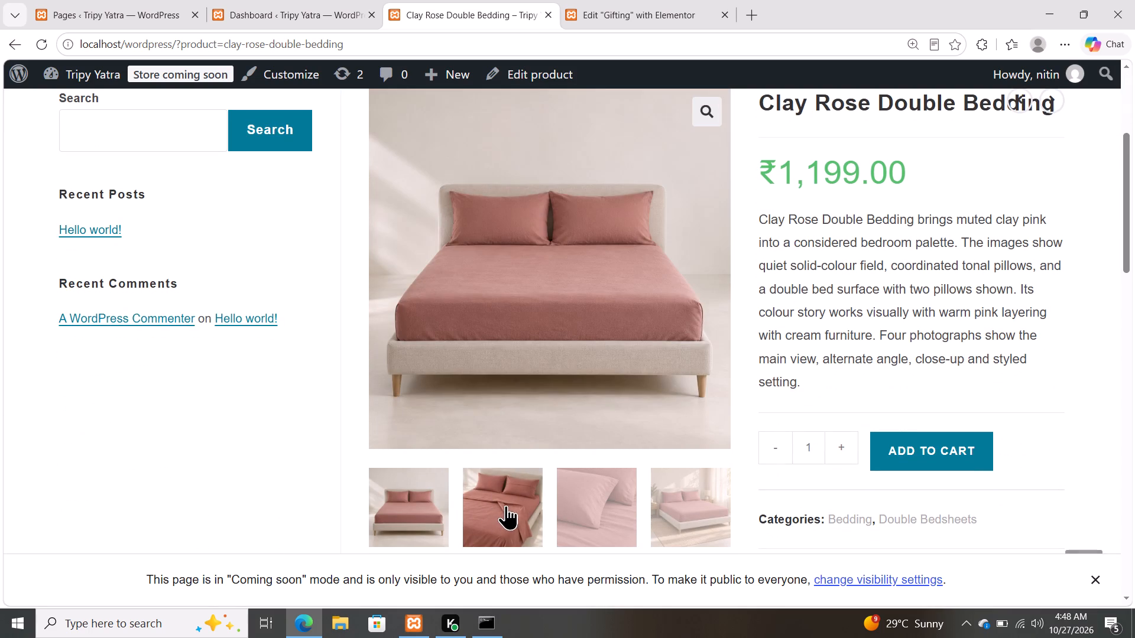
{"action": "left_click", "coordinate": [506, 505]}
{"action": "left_click", "coordinate": [633, 512]}
{"action": "left_click", "coordinate": [679, 507]}
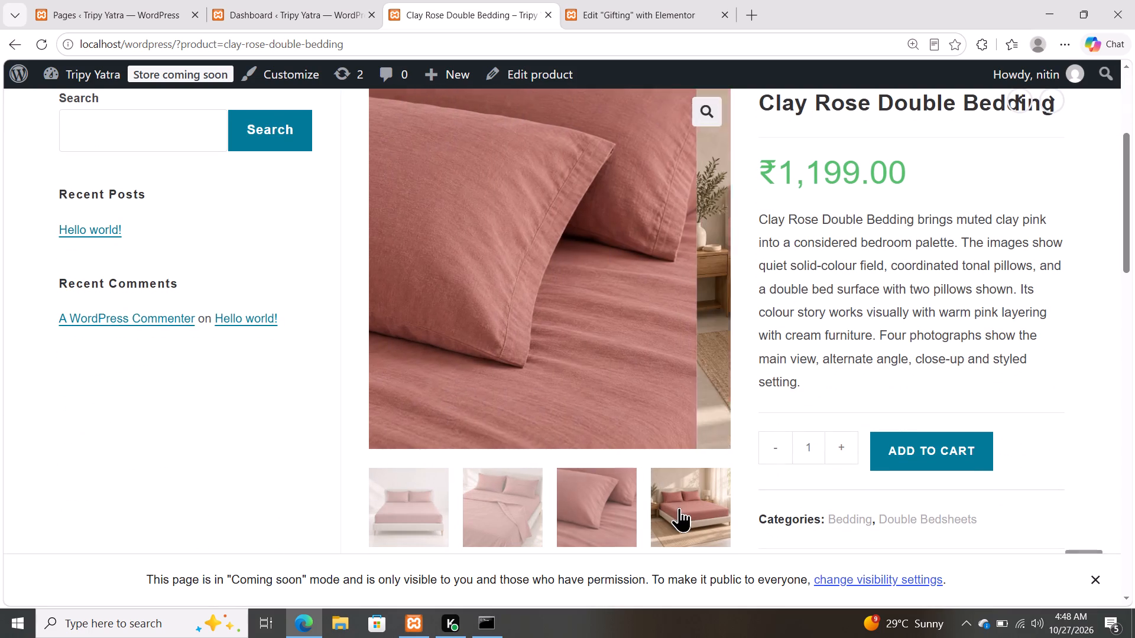
Return to the bedding listing and examine the Indigo Grid Double Bedding product page.
{"action": "left_click", "coordinate": [12, 43]}
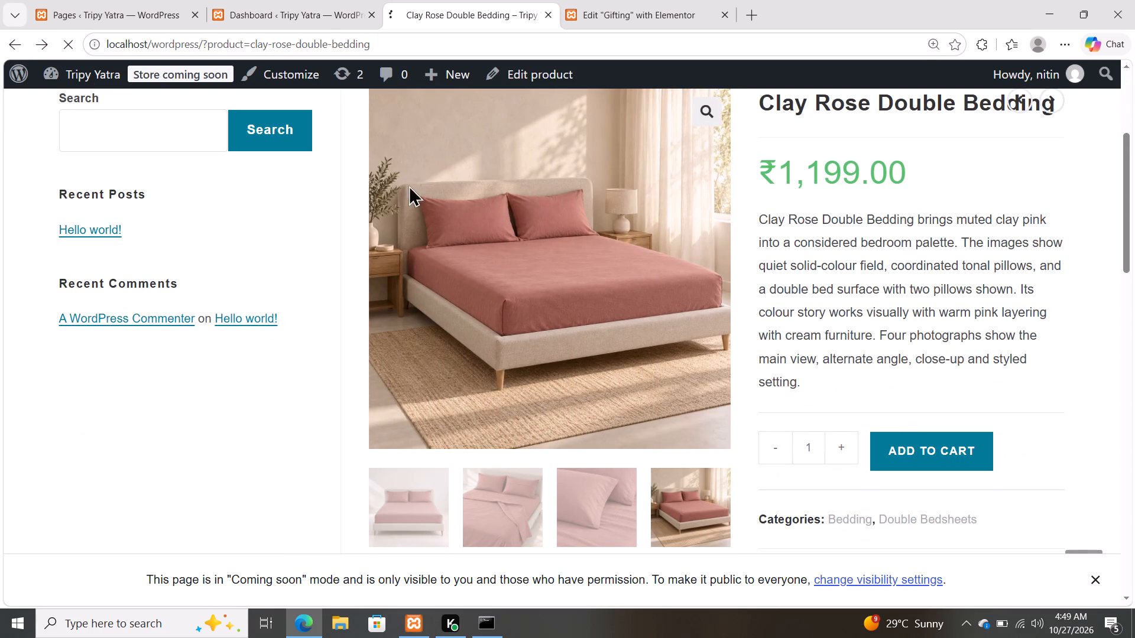
{"action": "left_click", "coordinate": [708, 357]}
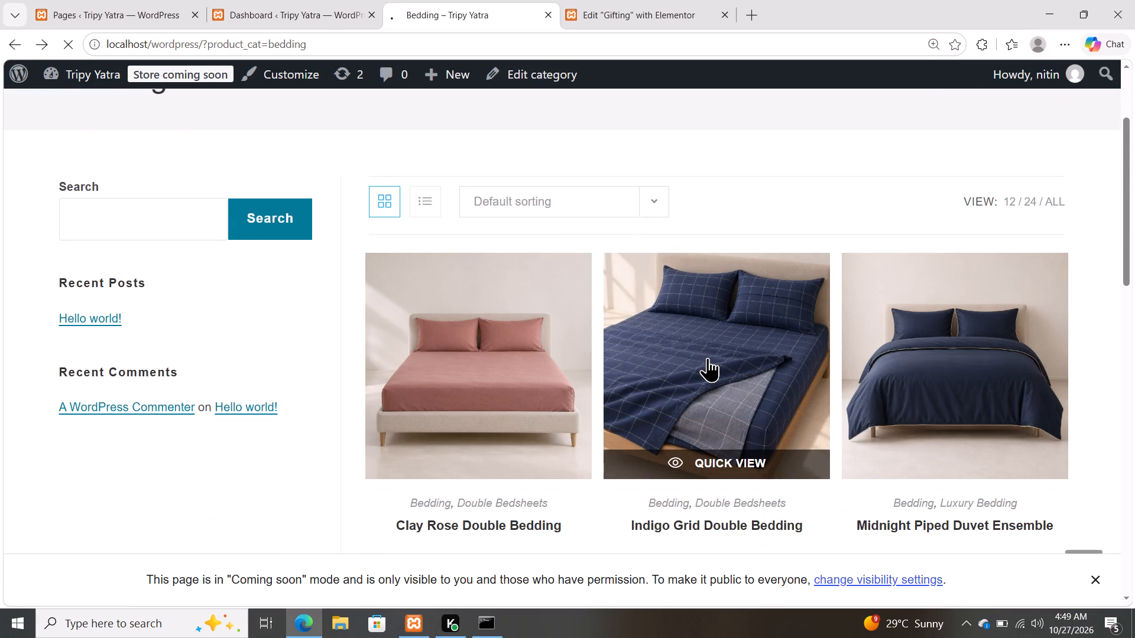
{"action": "scroll", "coordinate": [599, 393], "scroll_direction": "down", "scroll_amount": 2}
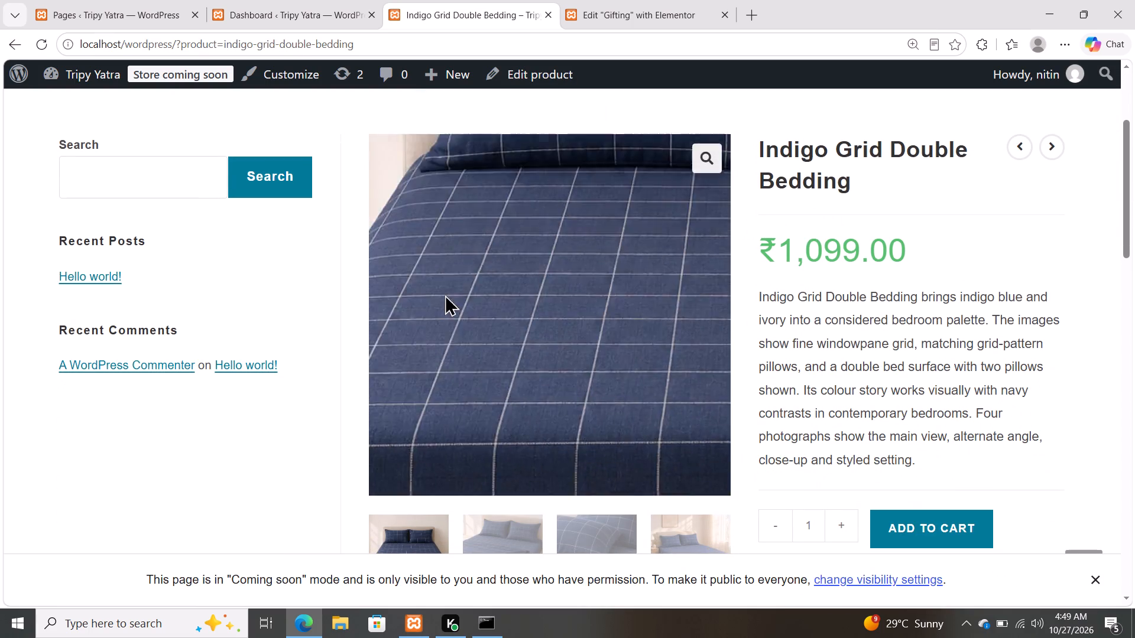
{"action": "scroll", "coordinate": [581, 470], "scroll_direction": "down", "scroll_amount": 2}
{"action": "scroll", "coordinate": [581, 470], "scroll_direction": "up", "scroll_amount": 4}
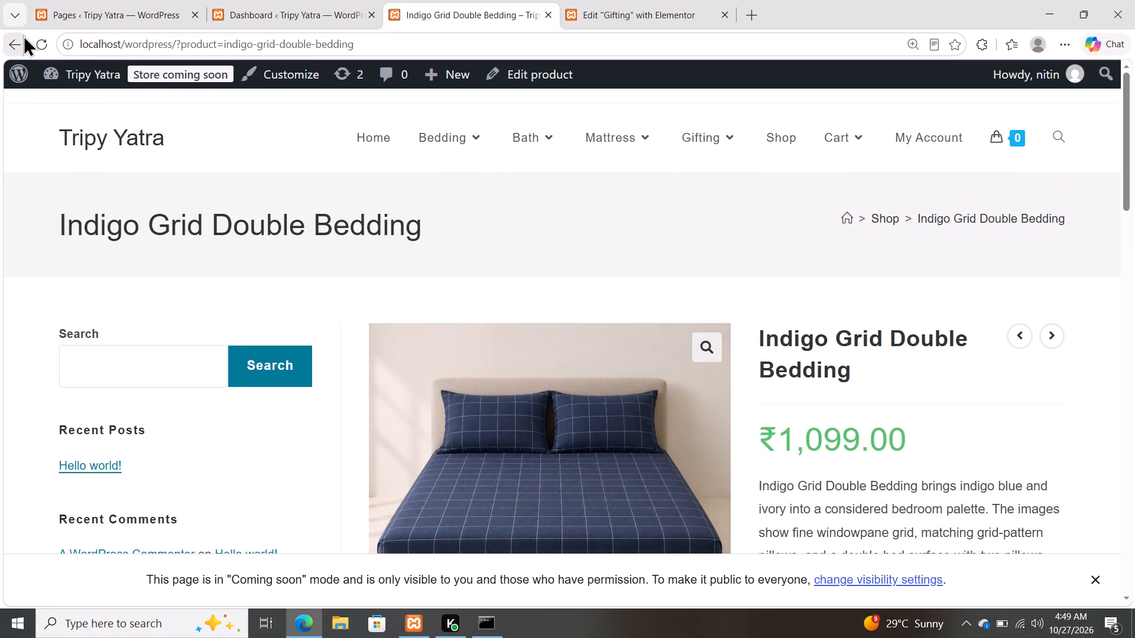
Return to the live Home page and follow the link on the hero bed image.
{"action": "left_click", "coordinate": [23, 35]}
{"action": "double_click", "coordinate": [369, 138]}
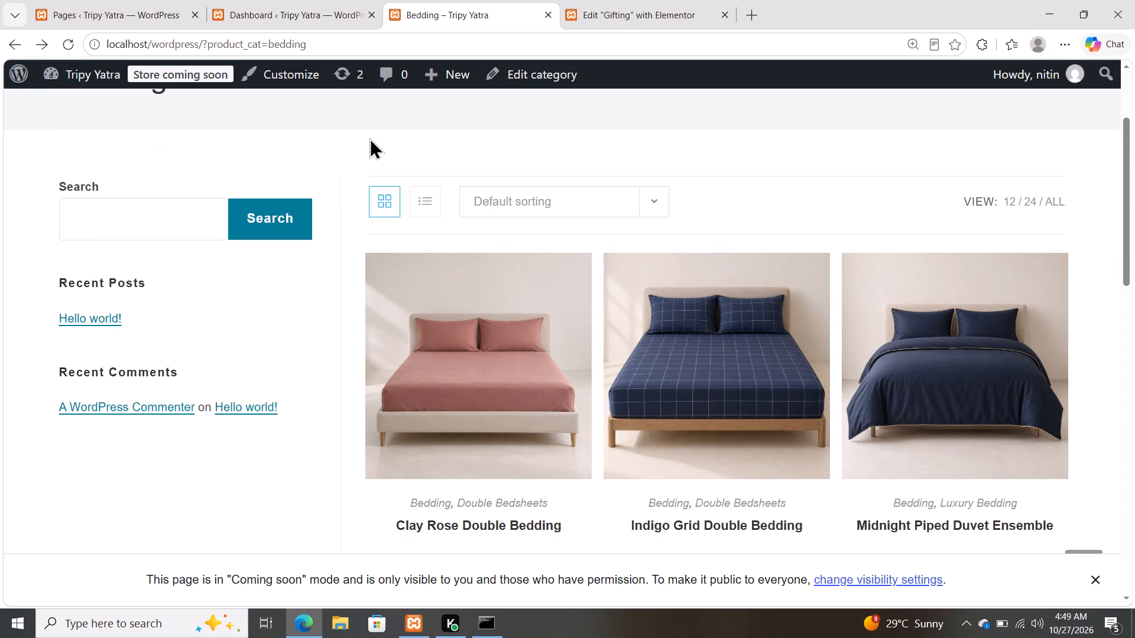
{"action": "scroll", "coordinate": [365, 173], "scroll_direction": "up", "scroll_amount": 3}
{"action": "left_click", "coordinate": [365, 147]}
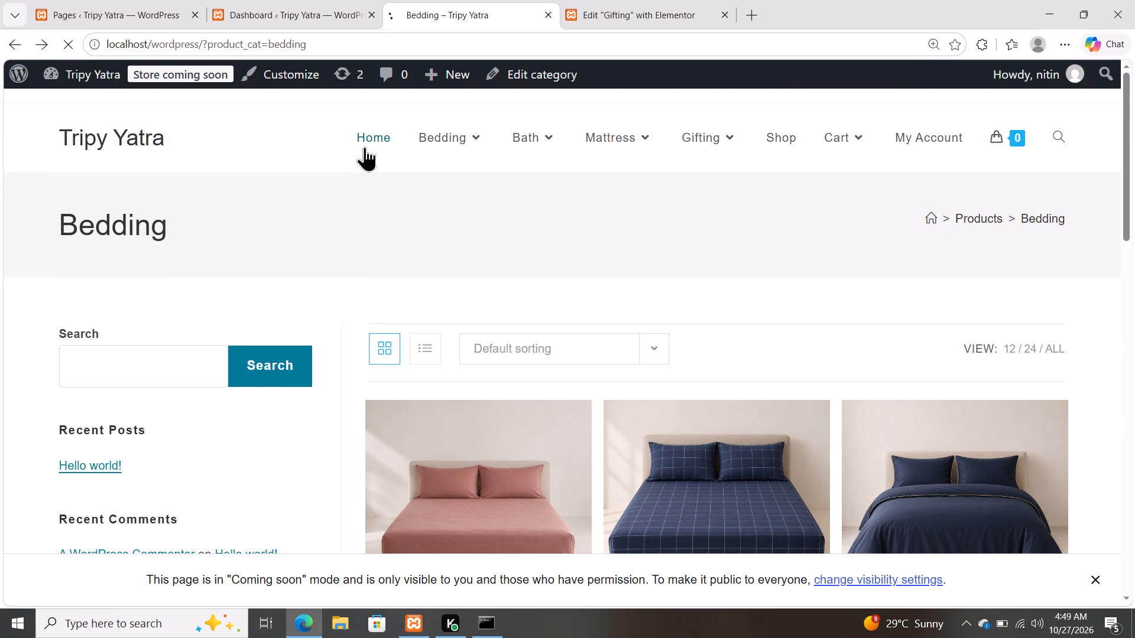
{"action": "scroll", "coordinate": [665, 421], "scroll_direction": "down", "scroll_amount": 5}
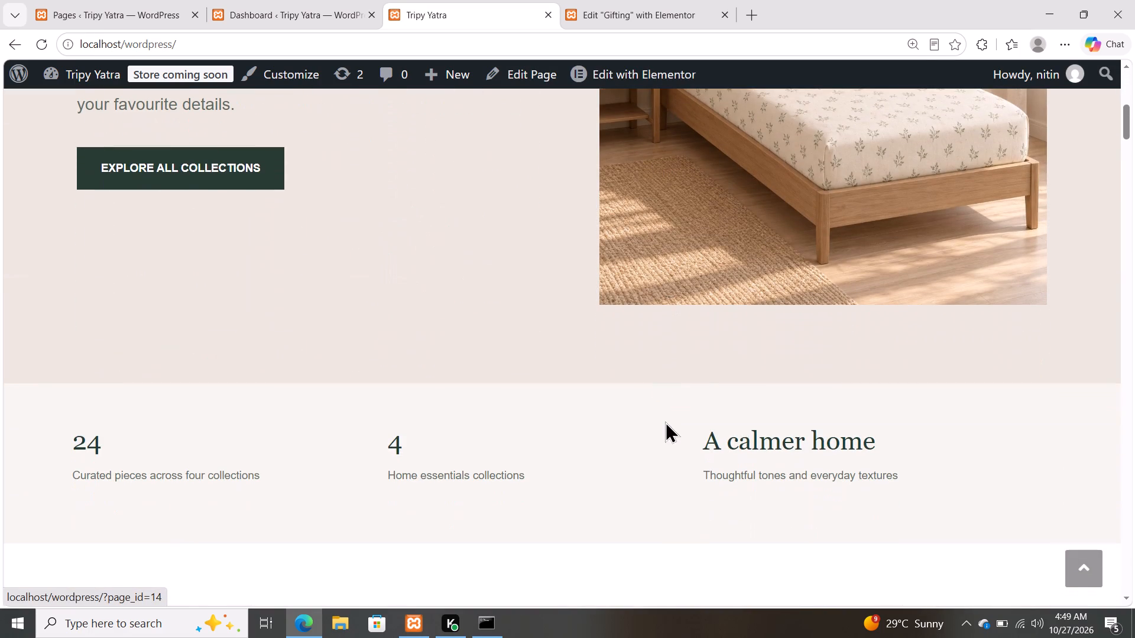
{"action": "left_click", "coordinate": [799, 195]}
Examine the live Bedding page's hero section and the Discover the Edit section below it.
{"action": "scroll", "coordinate": [799, 195], "scroll_direction": "up", "scroll_amount": 1}
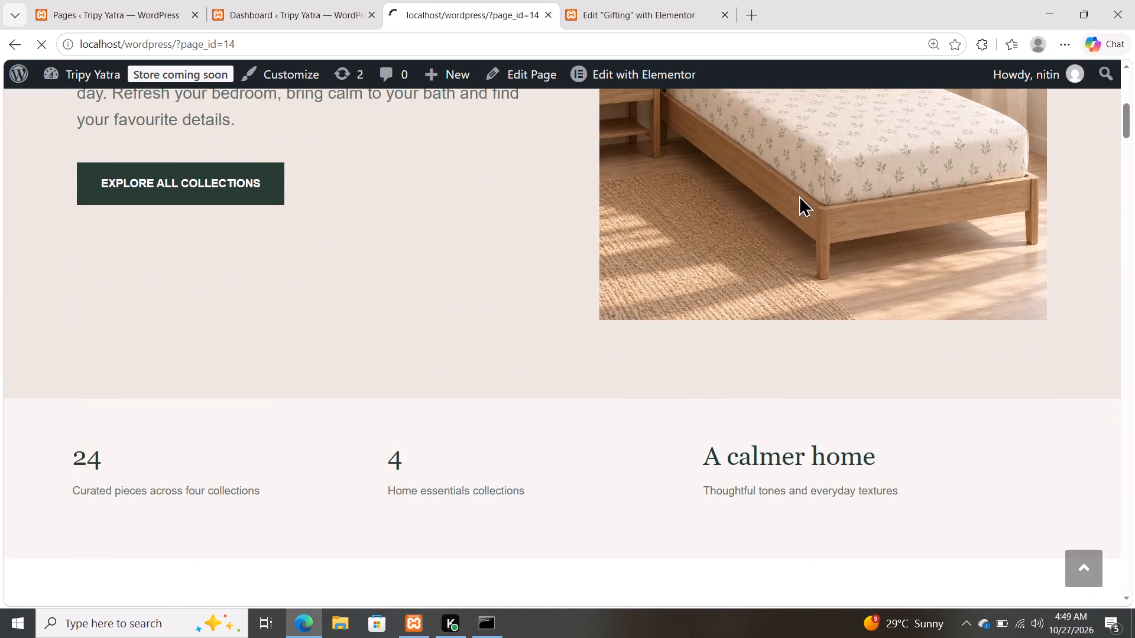
{"action": "scroll", "coordinate": [799, 195], "scroll_direction": "up", "scroll_amount": 1}
{"action": "scroll", "coordinate": [526, 305], "scroll_direction": "down", "scroll_amount": 1}
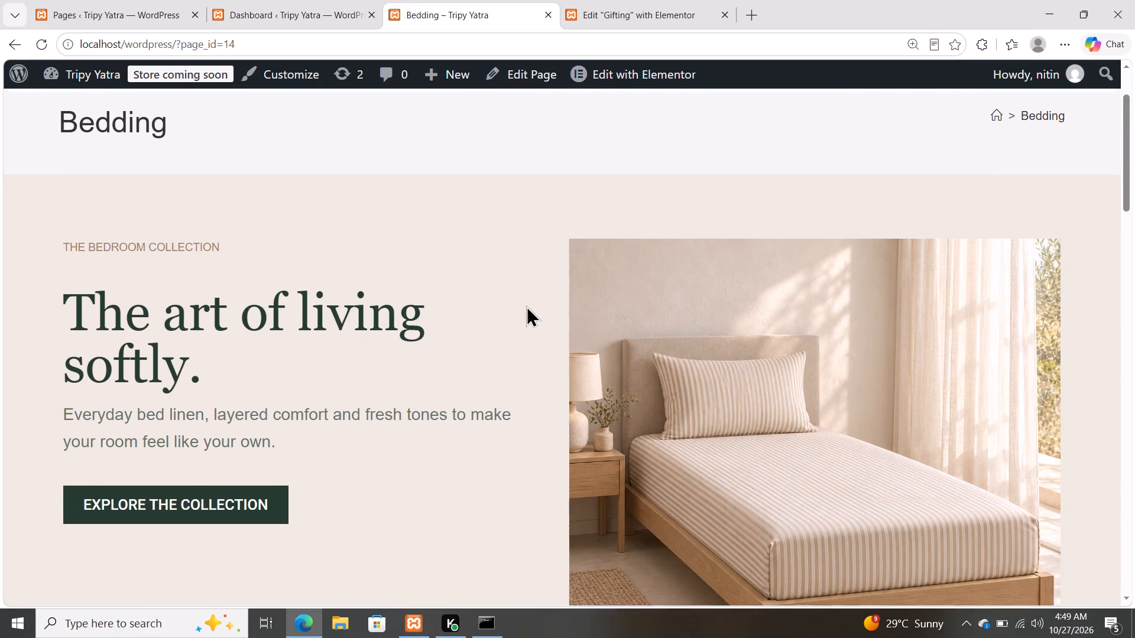
{"action": "scroll", "coordinate": [526, 305], "scroll_direction": "down", "scroll_amount": 1}
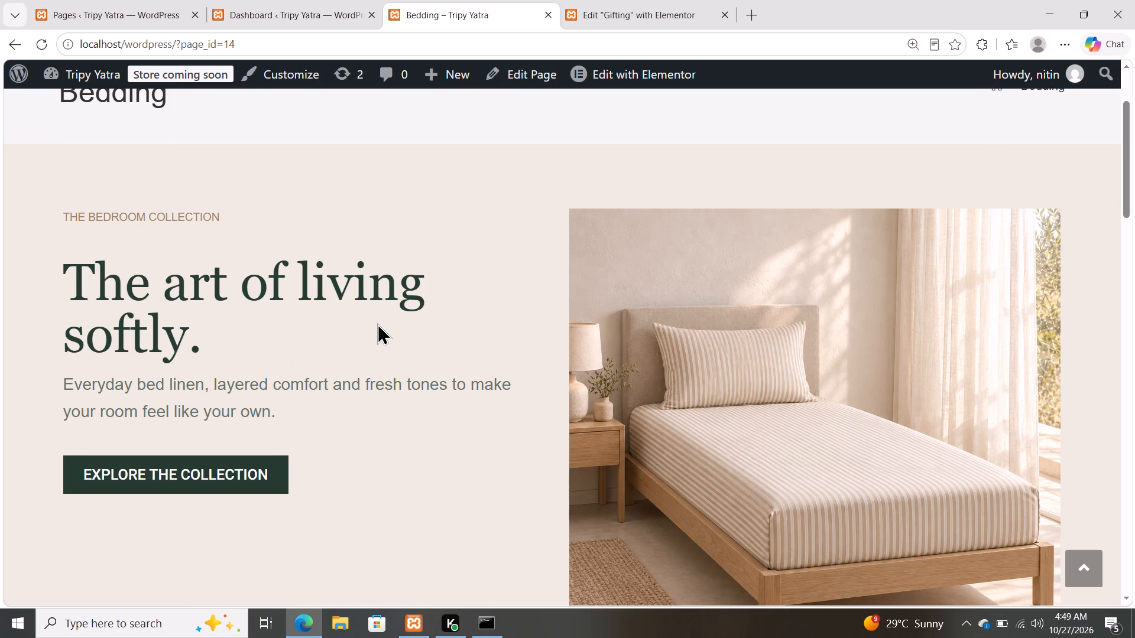
{"action": "scroll", "coordinate": [453, 287], "scroll_direction": "up", "scroll_amount": 1}
{"action": "scroll", "coordinate": [568, 289], "scroll_direction": "down", "scroll_amount": 3}
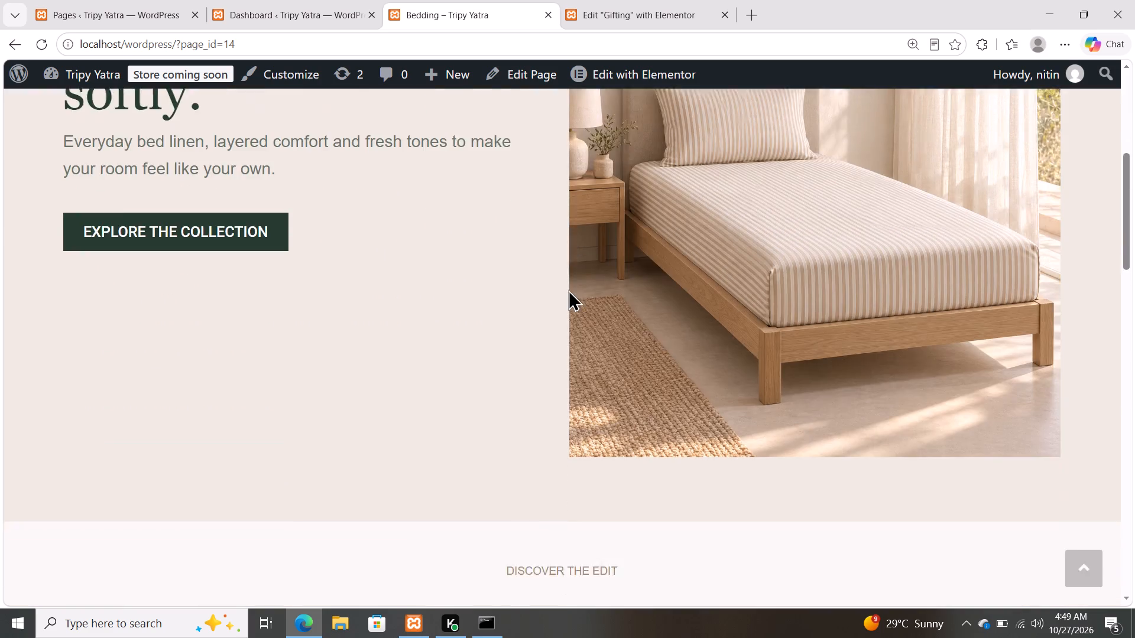
{"action": "scroll", "coordinate": [568, 289], "scroll_direction": "down", "scroll_amount": 4}
{"action": "scroll", "coordinate": [568, 289], "scroll_direction": "up", "scroll_amount": 6}
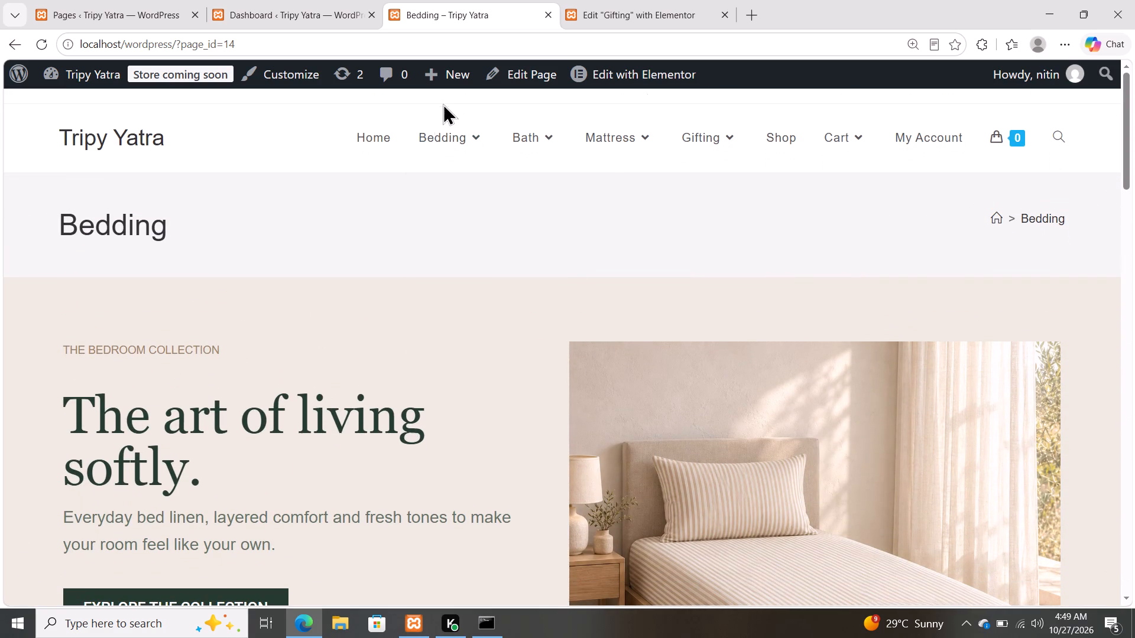
Open the live Bath page and examine its towel product listing.
{"action": "left_click", "coordinate": [453, 139]}
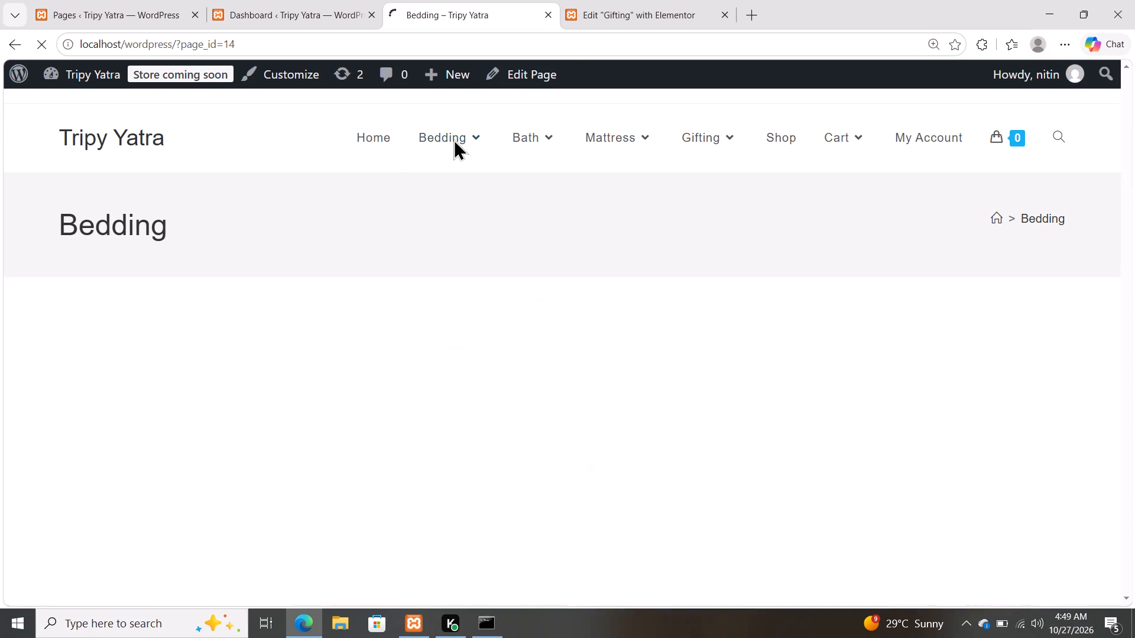
{"action": "left_click", "coordinate": [530, 135]}
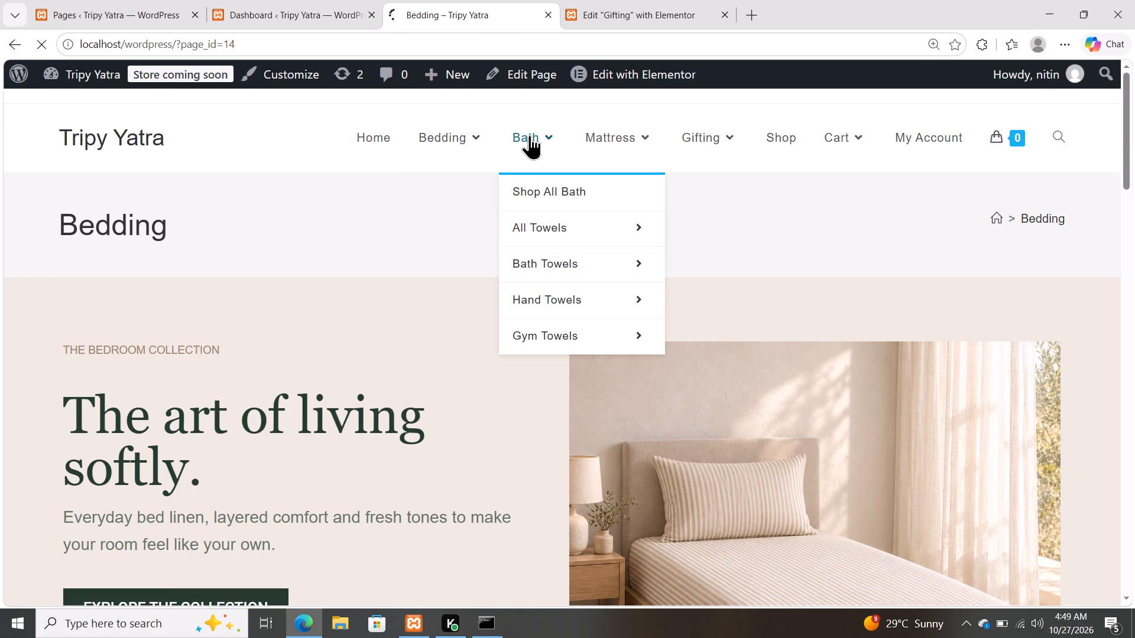
{"action": "scroll", "coordinate": [567, 221], "scroll_direction": "down", "scroll_amount": 9}
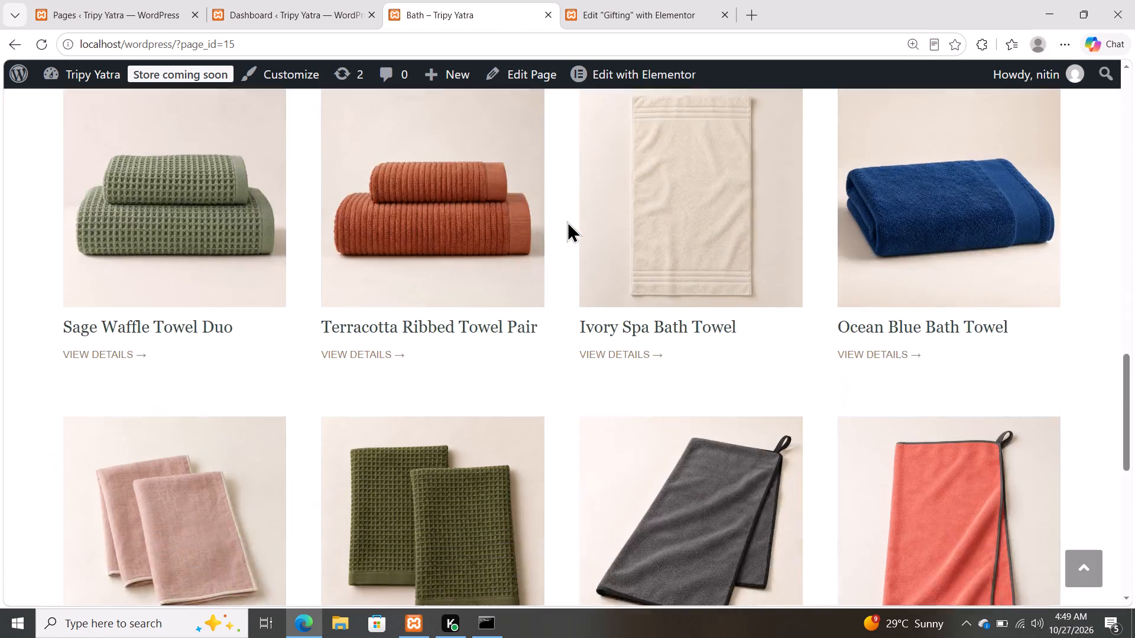
{"action": "scroll", "coordinate": [567, 221], "scroll_direction": "down", "scroll_amount": 6}
{"action": "scroll", "coordinate": [567, 221], "scroll_direction": "up", "scroll_amount": 13}
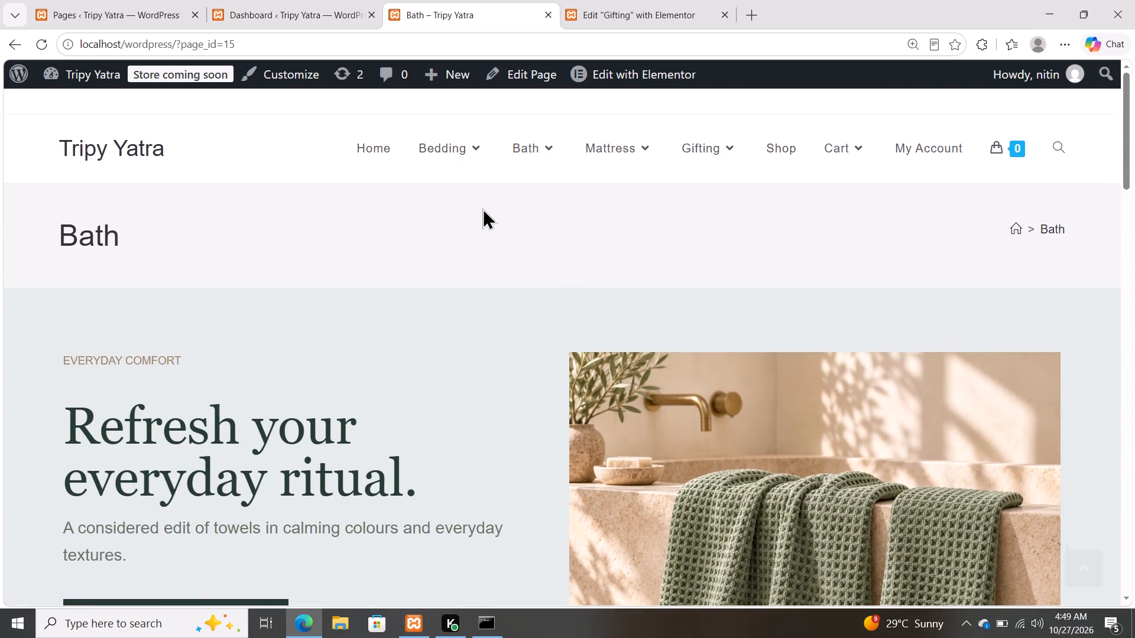
Return to the live Bedding page and test the hero section's Explore the Collection link.
{"action": "left_click", "coordinate": [424, 147]}
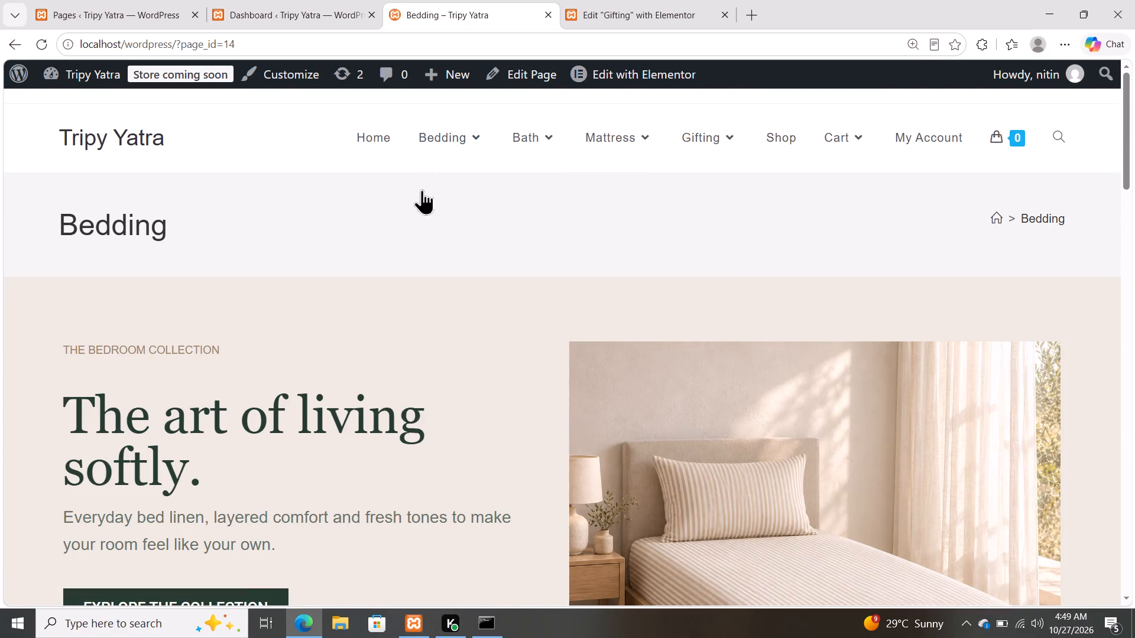
{"action": "scroll", "coordinate": [417, 236], "scroll_direction": "down", "scroll_amount": 2}
{"action": "left_click", "coordinate": [198, 343]}
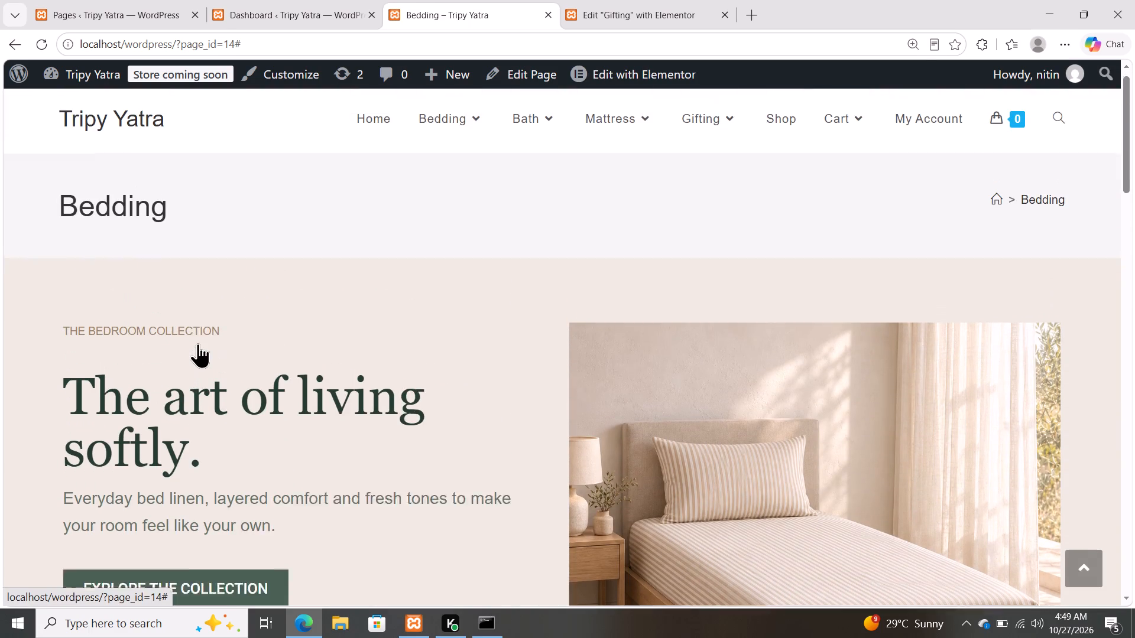
{"action": "scroll", "coordinate": [260, 319], "scroll_direction": "down", "scroll_amount": 2}
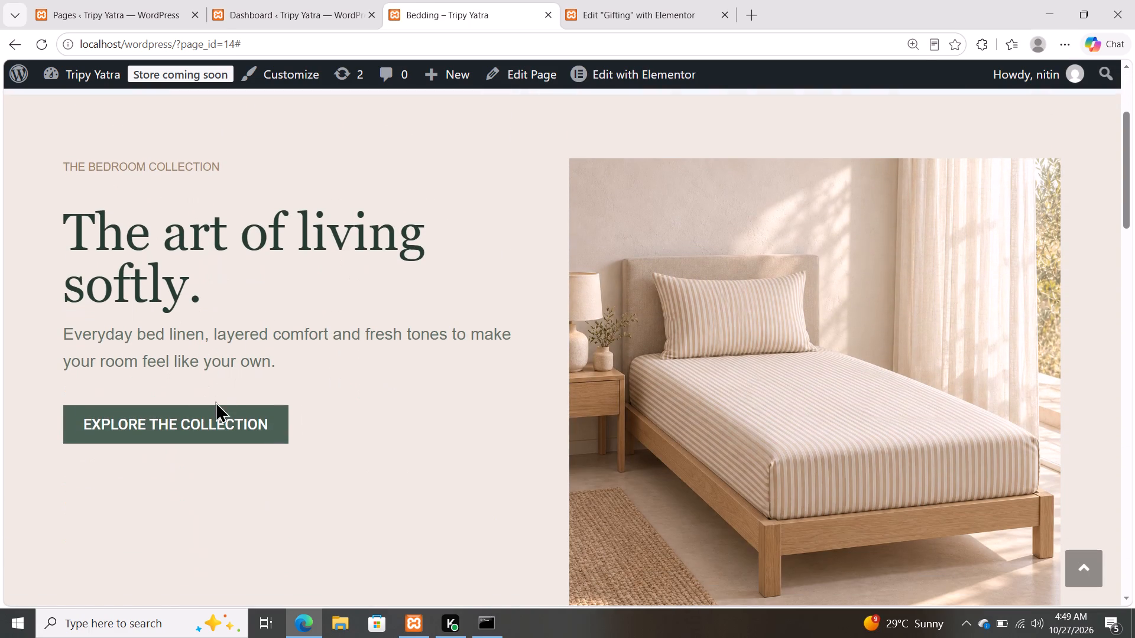
{"action": "left_click", "coordinate": [217, 409]}
Test the Double Bedsheets, Single Bedsheets, Large Bedsheets and Luxury Bedding links in the Bedding page's Shop by collection section.
{"action": "scroll", "coordinate": [463, 358], "scroll_direction": "down", "scroll_amount": 6}
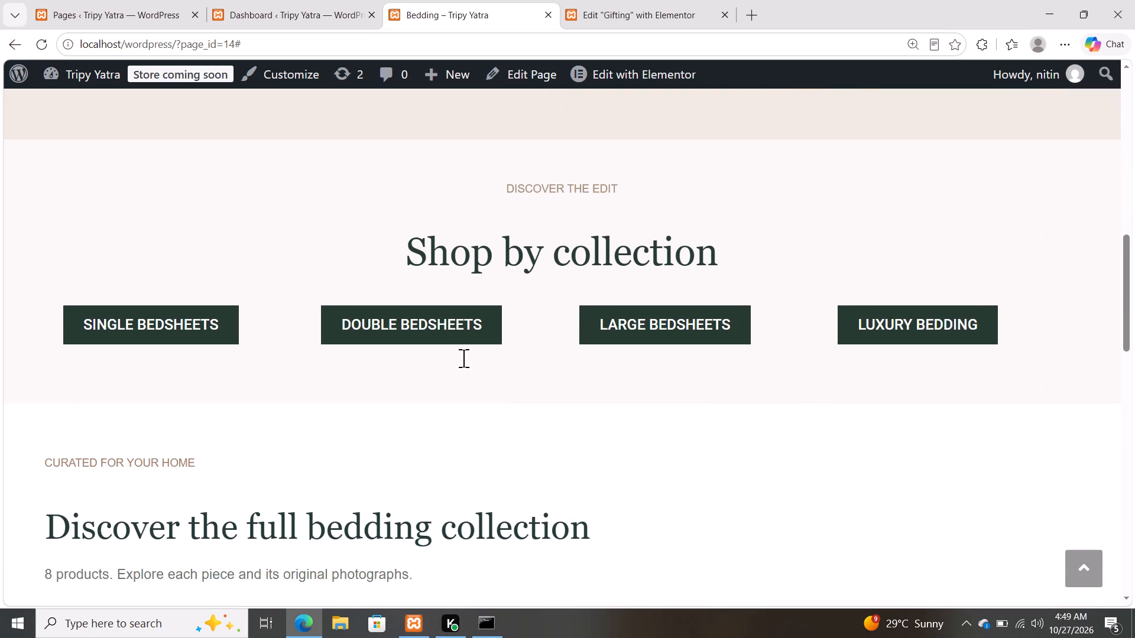
{"action": "scroll", "coordinate": [463, 358], "scroll_direction": "down", "scroll_amount": 1}
{"action": "left_click", "coordinate": [414, 308]}
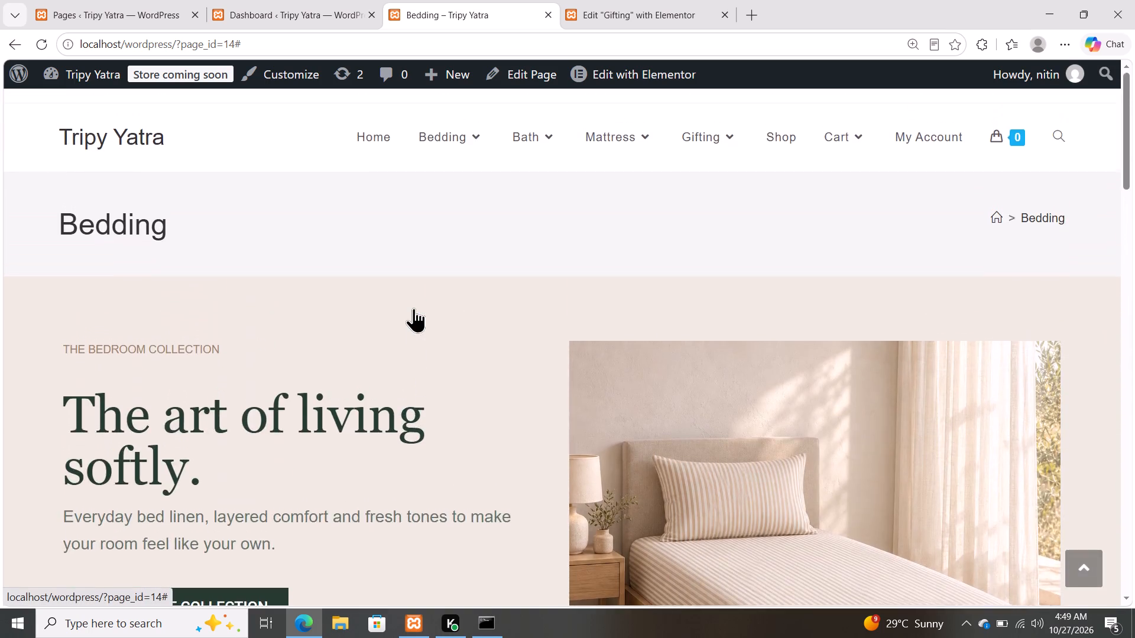
{"action": "scroll", "coordinate": [414, 308], "scroll_direction": "down", "scroll_amount": 4}
{"action": "left_click", "coordinate": [412, 186]}
{"action": "scroll", "coordinate": [412, 186], "scroll_direction": "down", "scroll_amount": 2}
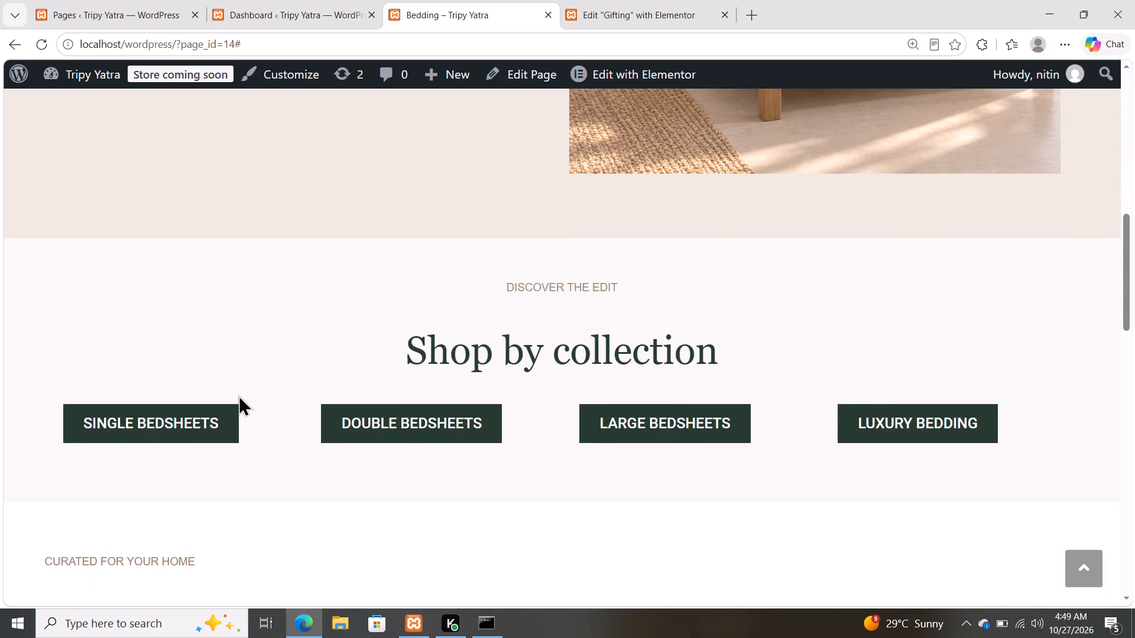
{"action": "left_click", "coordinate": [162, 440]}
{"action": "scroll", "coordinate": [326, 416], "scroll_direction": "down", "scroll_amount": 5}
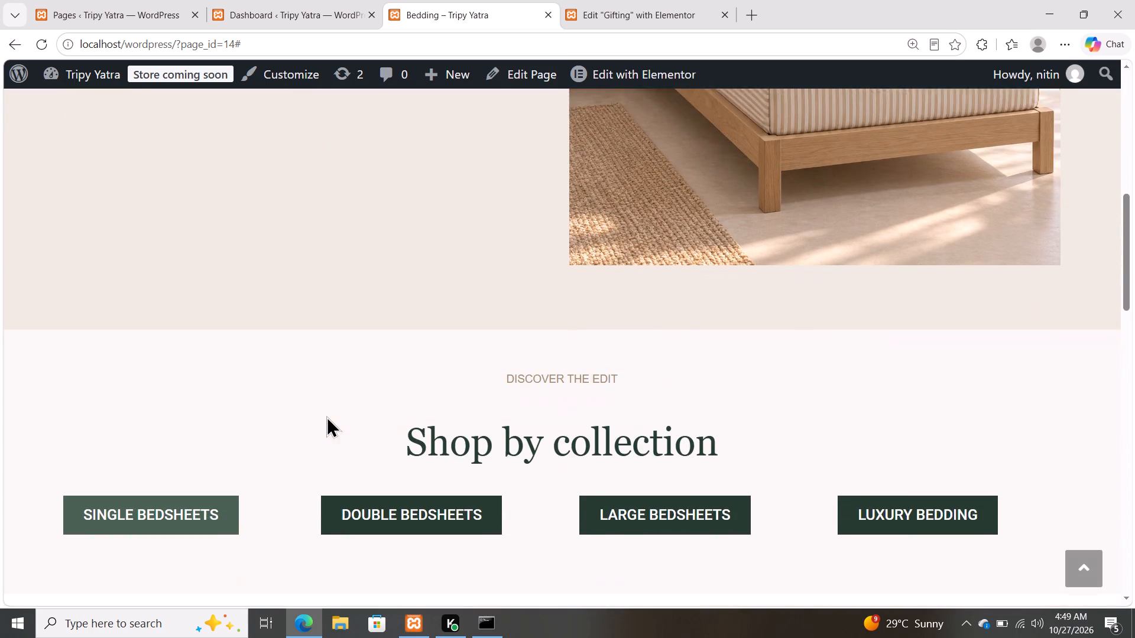
{"action": "left_click", "coordinate": [624, 468]}
{"action": "scroll", "coordinate": [624, 468], "scroll_direction": "down", "scroll_amount": 4}
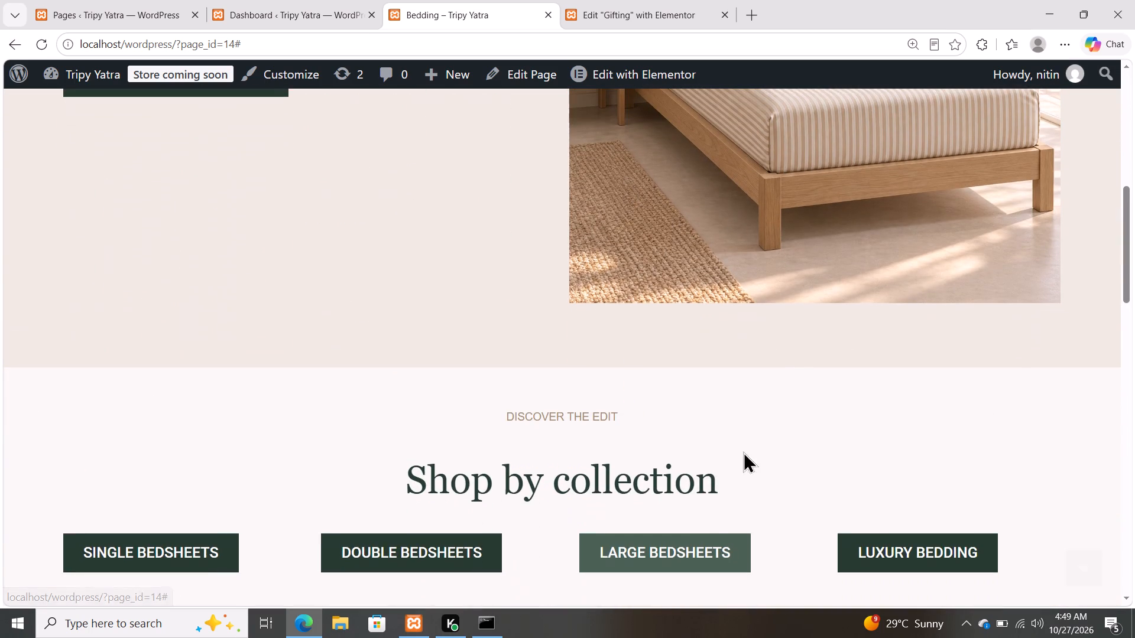
{"action": "left_click", "coordinate": [902, 567]}
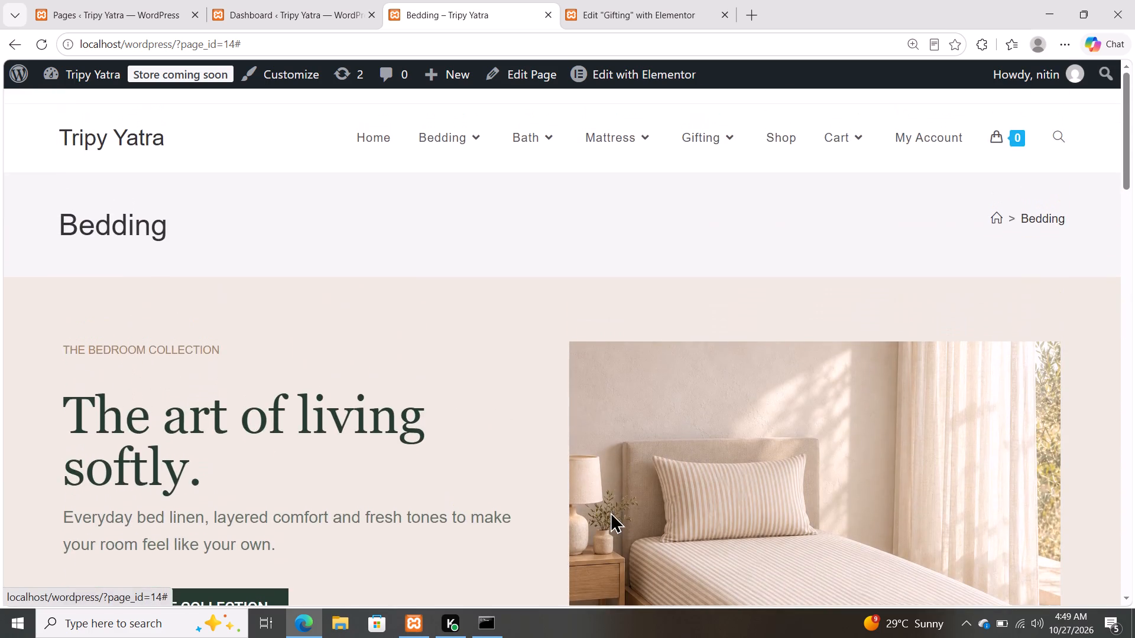
Examine the product grid in the Bedding page's full bedding collection.
{"action": "scroll", "coordinate": [610, 512], "scroll_direction": "down", "scroll_amount": 4}
{"action": "scroll", "coordinate": [575, 581], "scroll_direction": "down", "scroll_amount": 3}
{"action": "scroll", "coordinate": [501, 467], "scroll_direction": "down", "scroll_amount": 4}
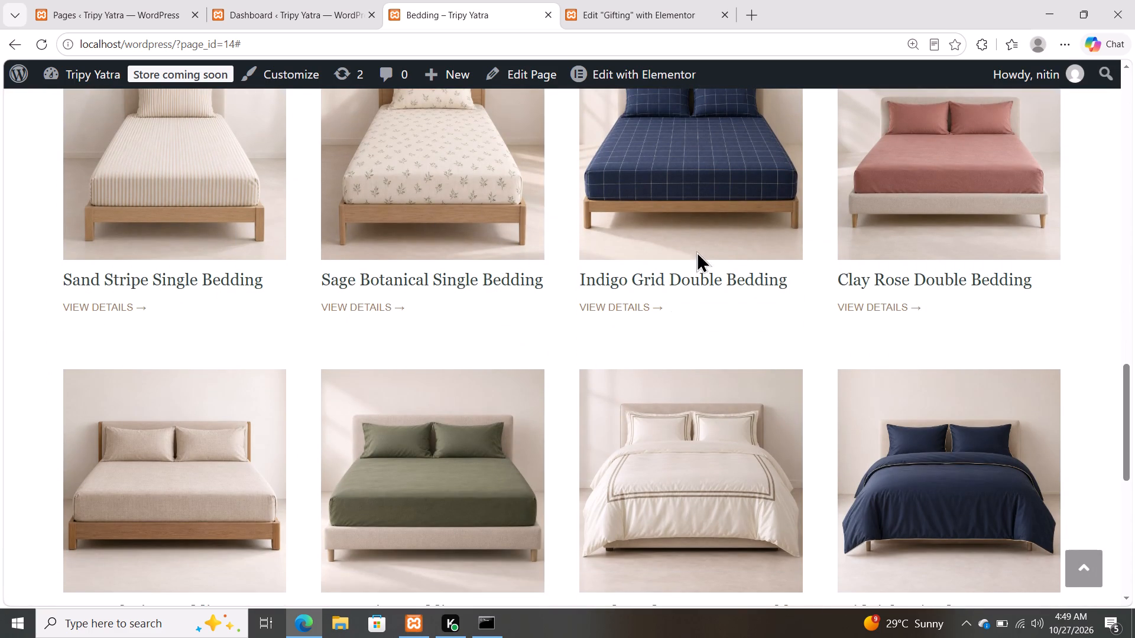
{"action": "scroll", "coordinate": [671, 311], "scroll_direction": "down", "scroll_amount": 2}
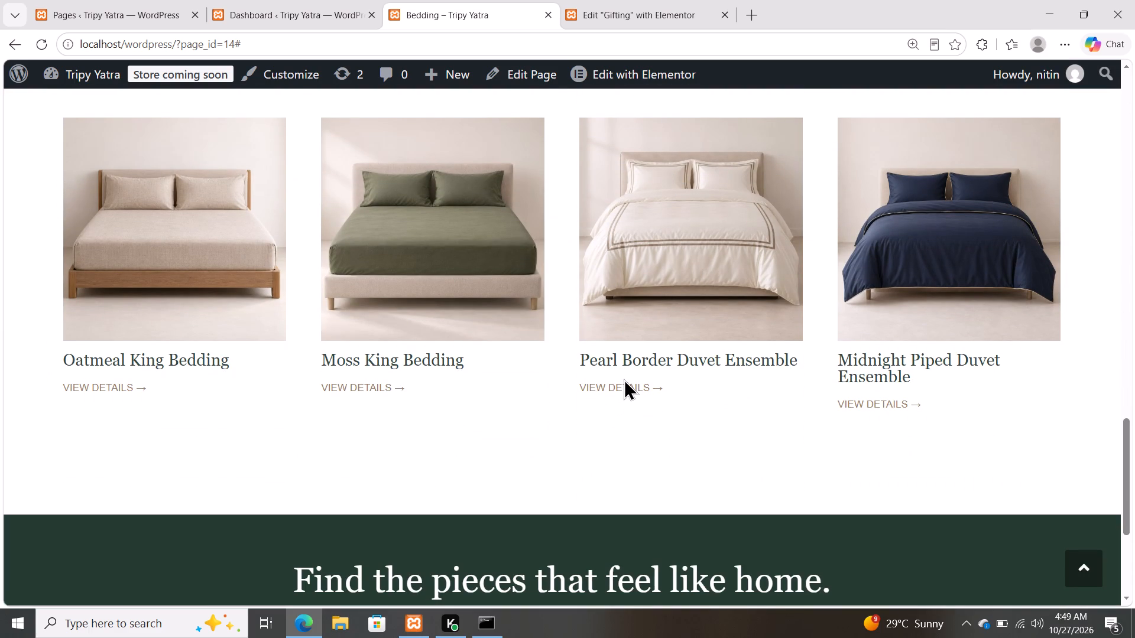
{"action": "scroll", "coordinate": [627, 388], "scroll_direction": "up", "scroll_amount": 8}
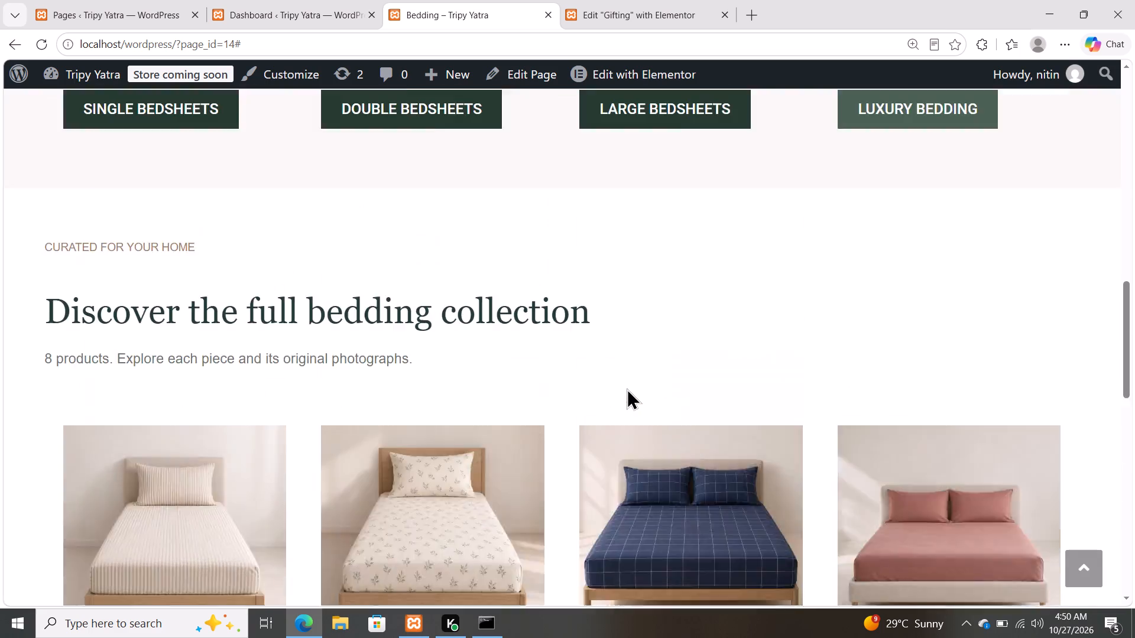
{"action": "scroll", "coordinate": [627, 388], "scroll_direction": "up", "scroll_amount": 6}
Open the live Bath page and test its hero section's Explore the Collection link.
{"action": "left_click", "coordinate": [533, 130]}
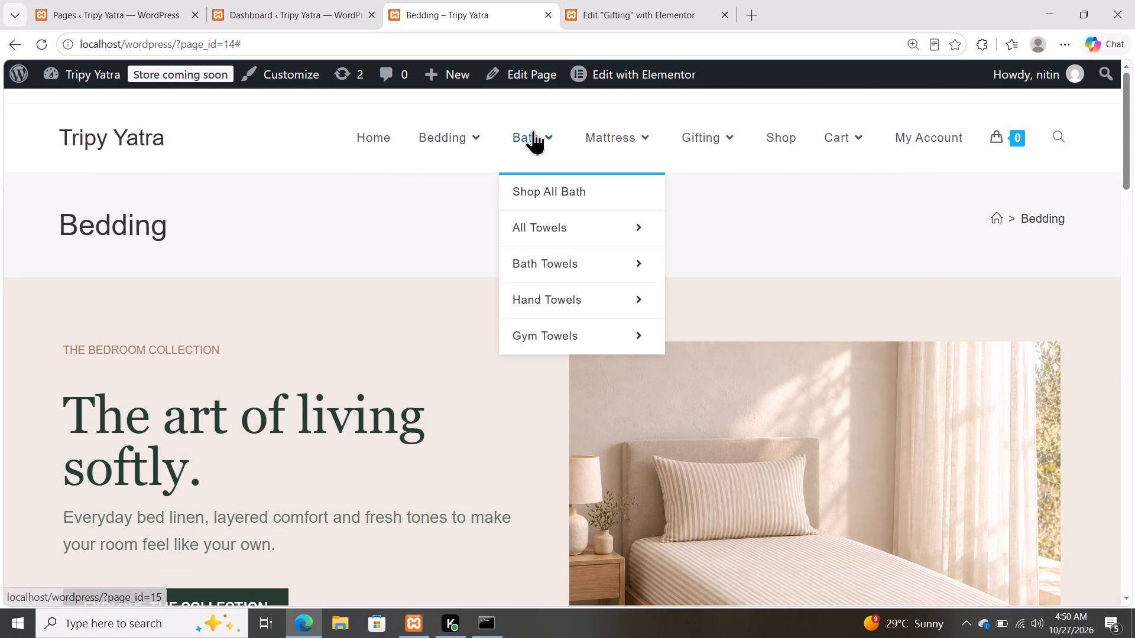
{"action": "scroll", "coordinate": [519, 261], "scroll_direction": "down", "scroll_amount": 4}
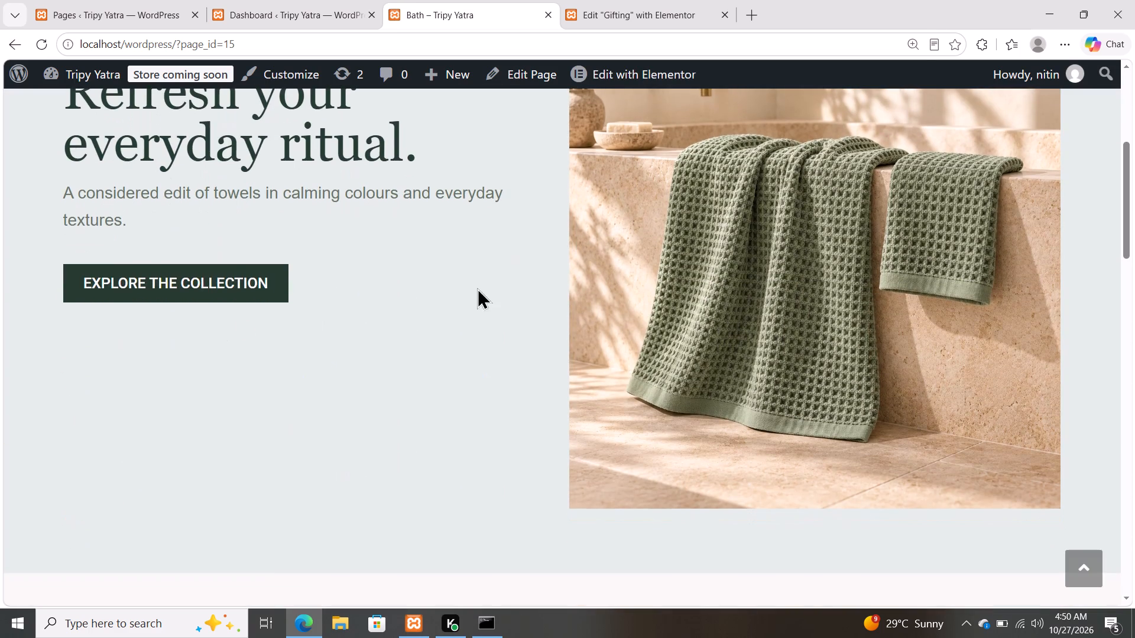
{"action": "left_click", "coordinate": [263, 281]}
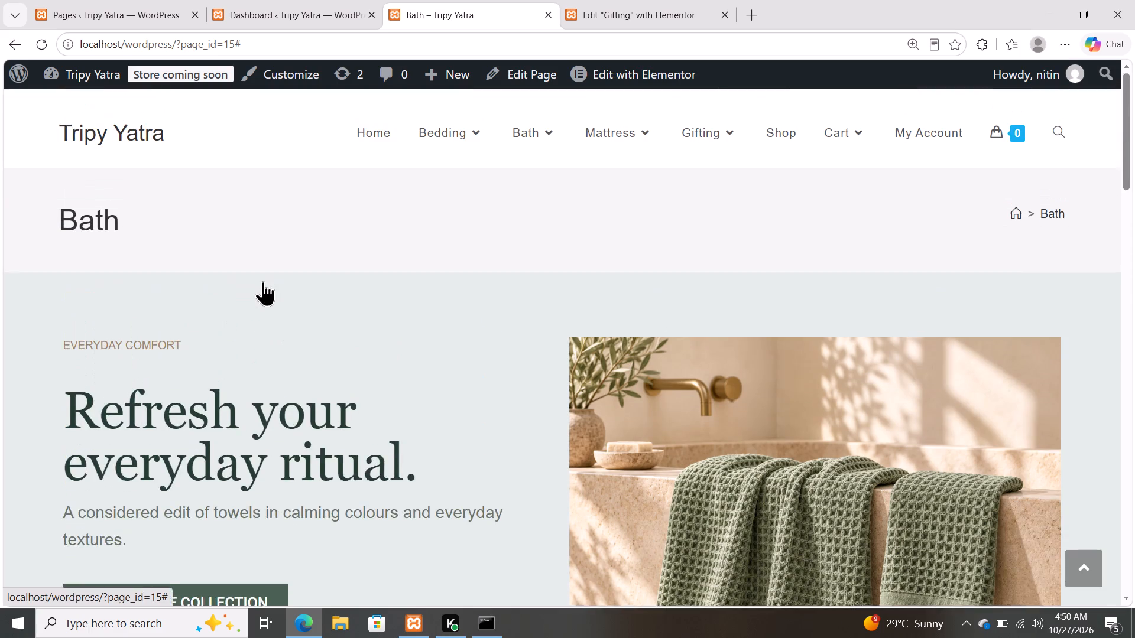
Examine the Bath page's Shop by collection section, towel product grid and closing Browse All Products section.
{"action": "scroll", "coordinate": [424, 608], "scroll_direction": "down", "scroll_amount": 4}
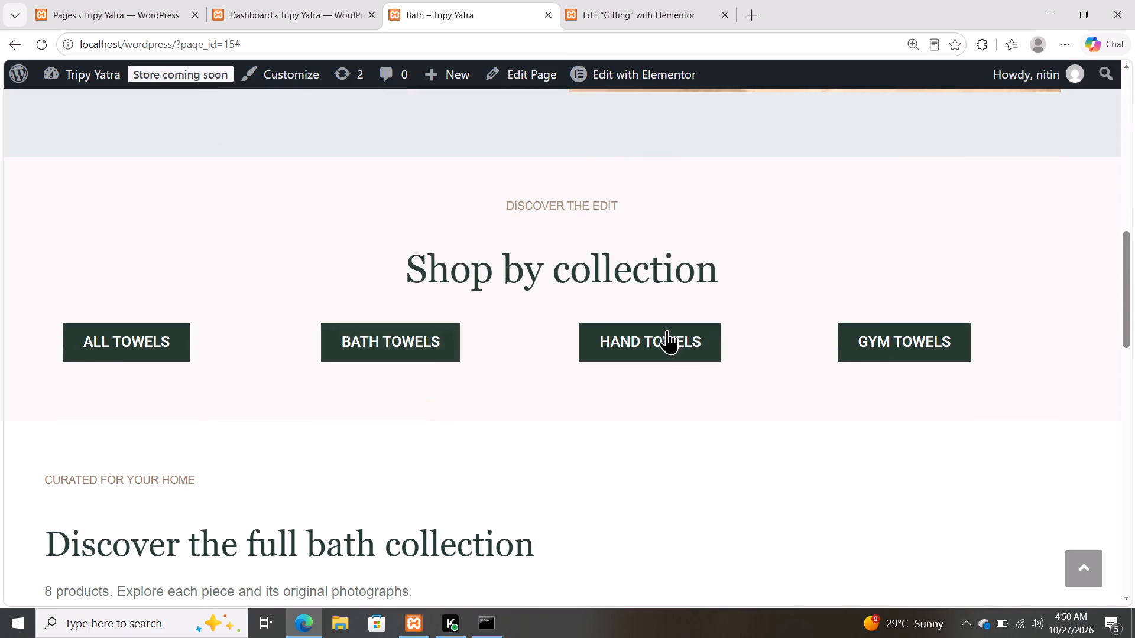
{"action": "scroll", "coordinate": [667, 330], "scroll_direction": "right", "scroll_amount": 1}
{"action": "scroll", "coordinate": [539, 391], "scroll_direction": "down", "scroll_amount": 7}
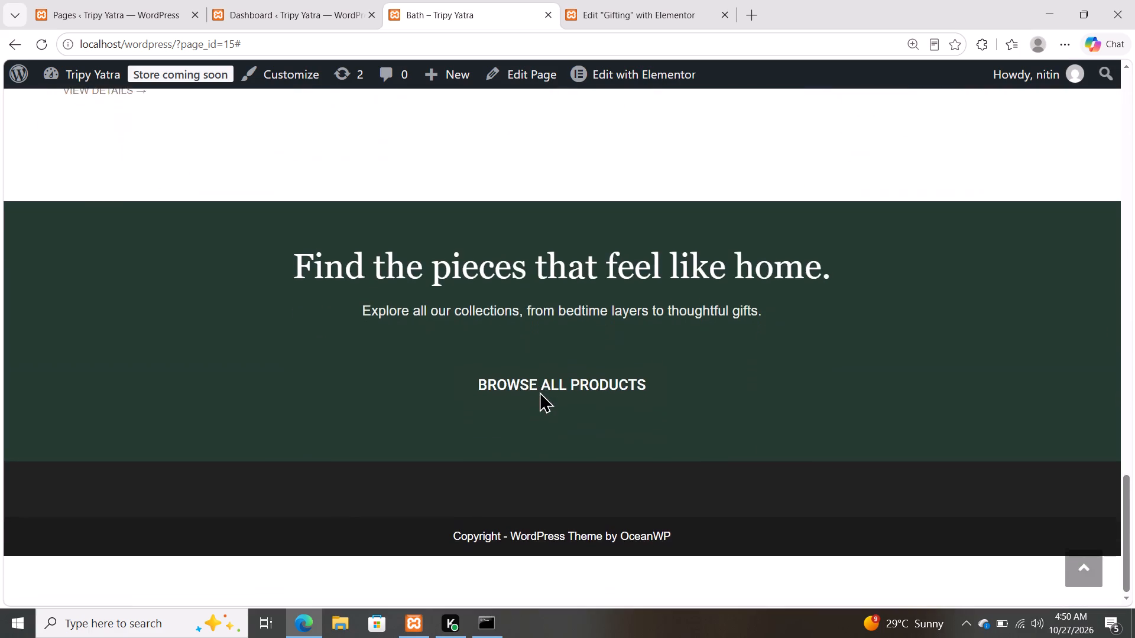
{"action": "scroll", "coordinate": [539, 391], "scroll_direction": "down", "scroll_amount": 1}
{"action": "scroll", "coordinate": [539, 391], "scroll_direction": "up", "scroll_amount": 1}
{"action": "scroll", "coordinate": [539, 391], "scroll_direction": "down", "scroll_amount": 2}
{"action": "scroll", "coordinate": [539, 391], "scroll_direction": "up", "scroll_amount": 5}
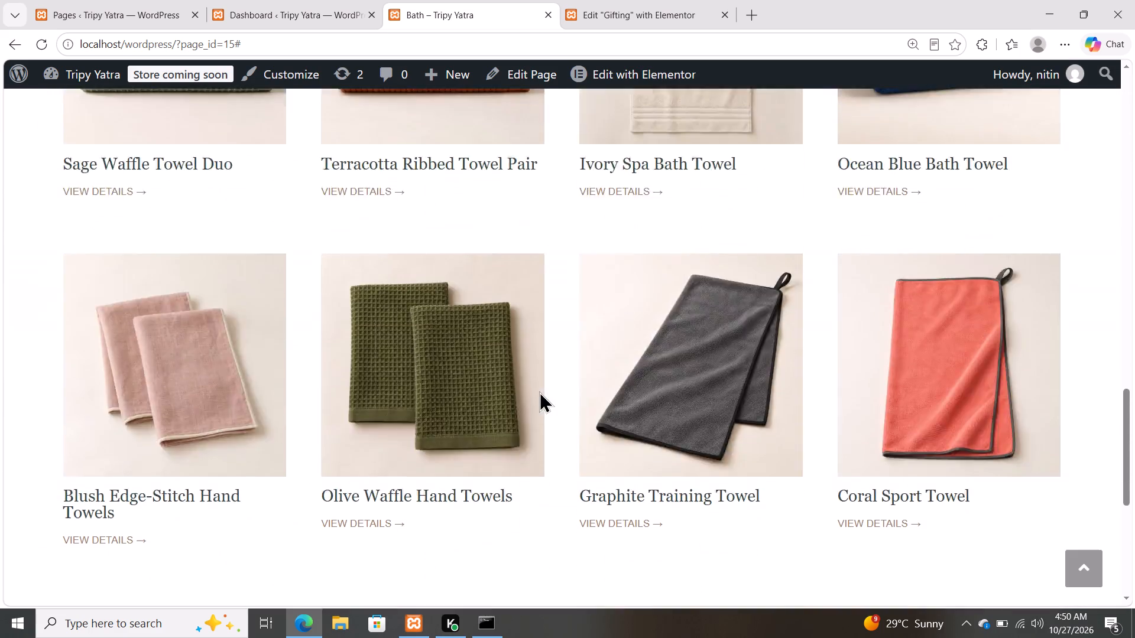
{"action": "scroll", "coordinate": [539, 391], "scroll_direction": "up", "scroll_amount": 2}
{"action": "scroll", "coordinate": [589, 248], "scroll_direction": "up", "scroll_amount": 7}
{"action": "scroll", "coordinate": [606, 137], "scroll_direction": "up", "scroll_amount": 5}
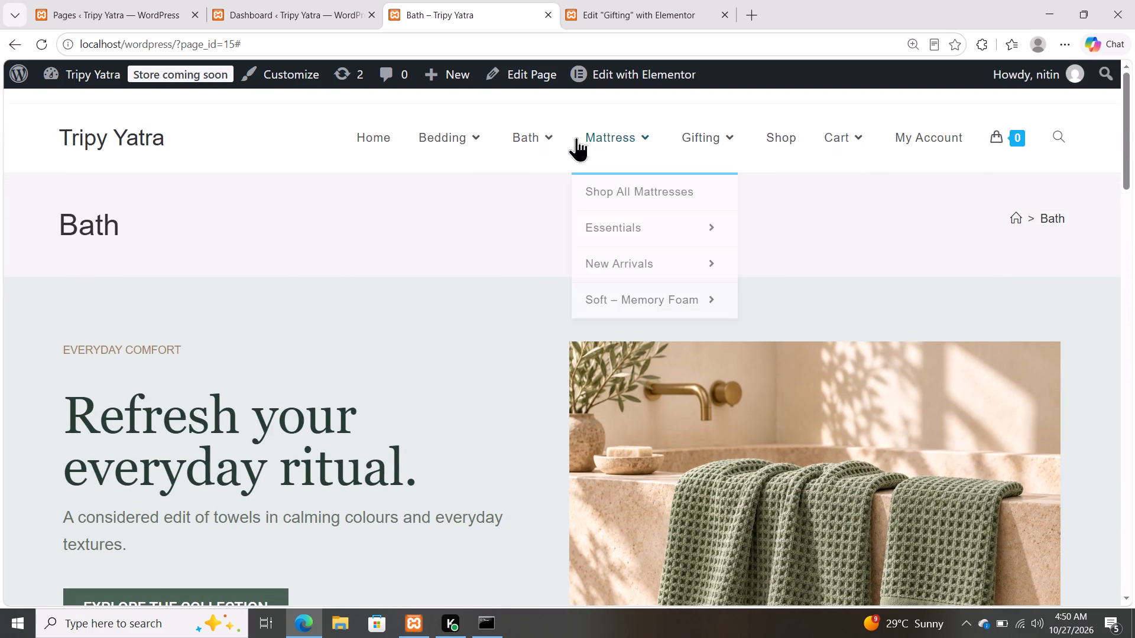
Open the live Mattress page, test its Browse All Products link and examine the mattress product grid.
{"action": "left_click", "coordinate": [638, 141]}
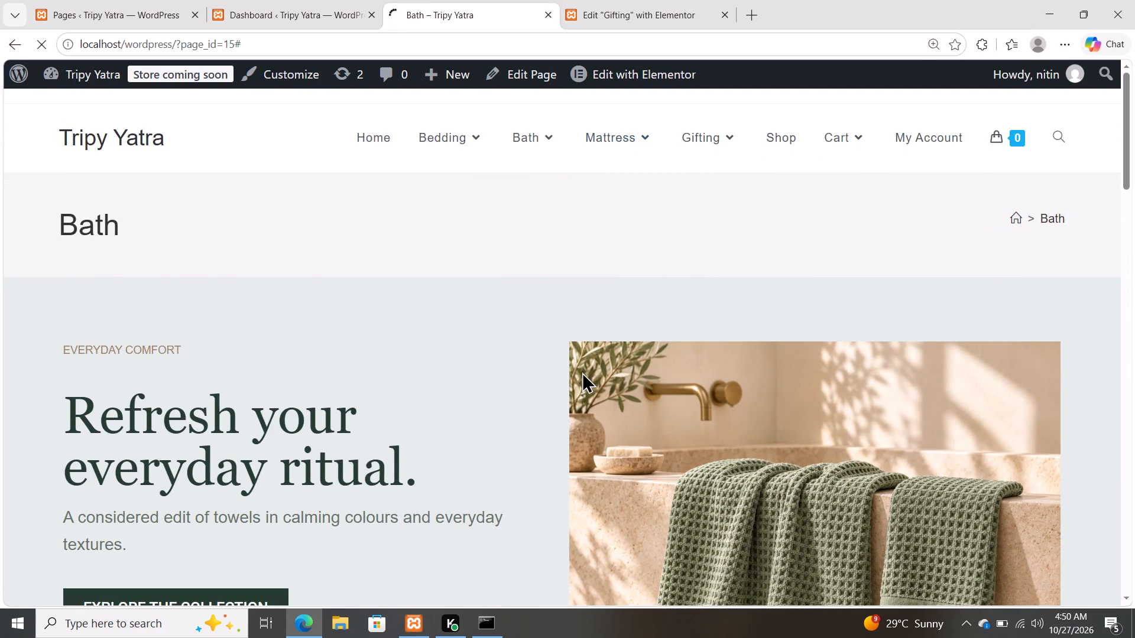
{"action": "scroll", "coordinate": [582, 372], "scroll_direction": "down", "scroll_amount": 15}
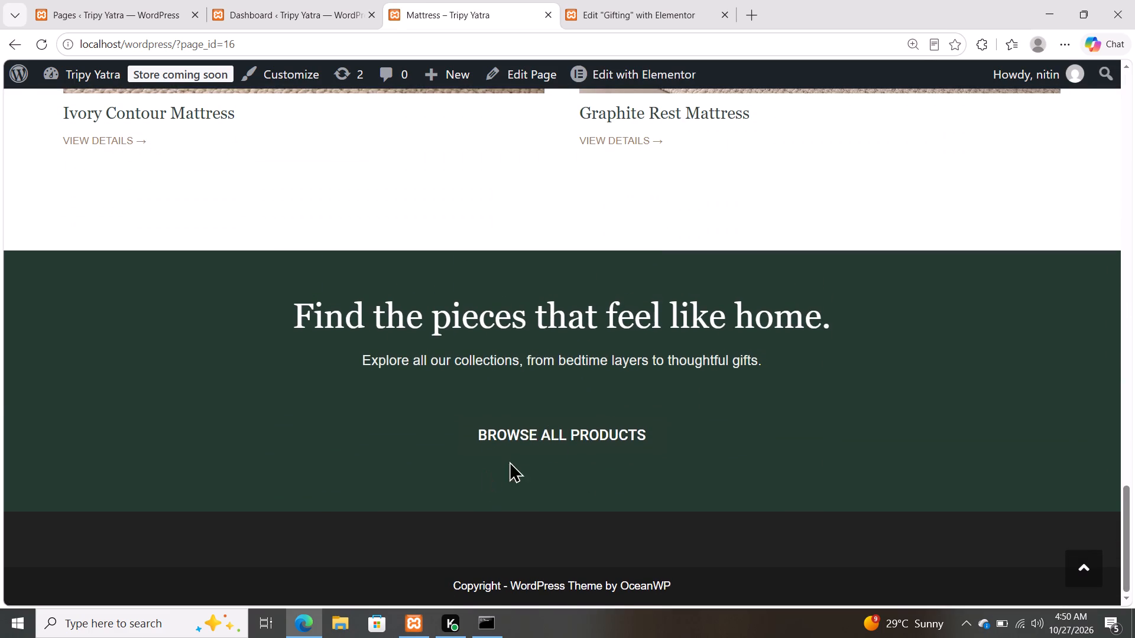
{"action": "left_click", "coordinate": [566, 429]}
{"action": "scroll", "coordinate": [566, 429], "scroll_direction": "down", "scroll_amount": 6}
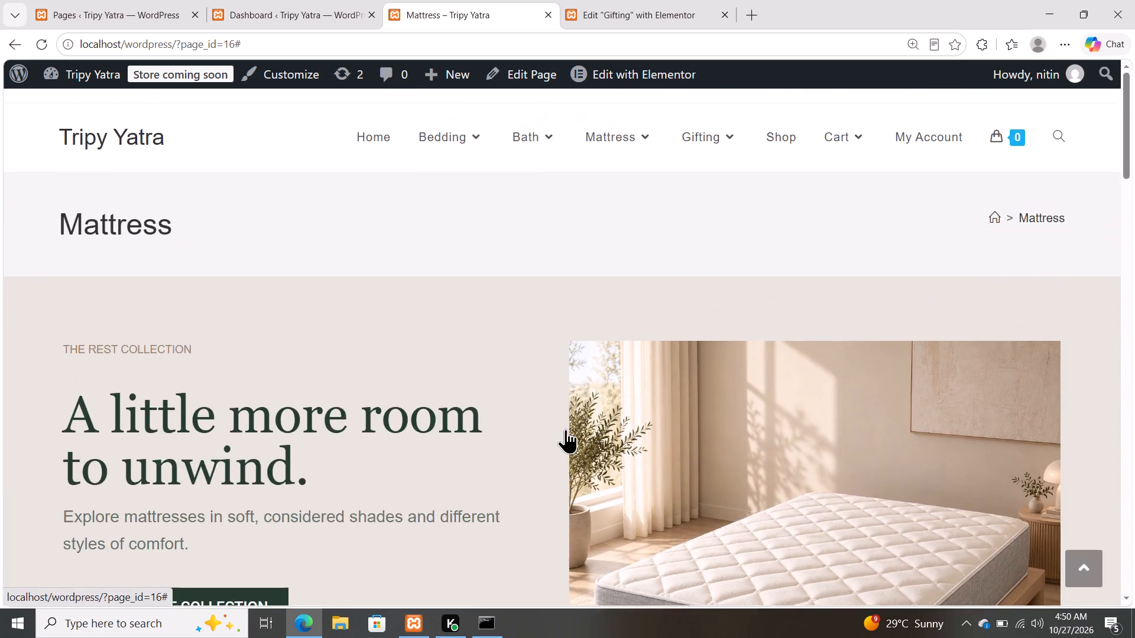
{"action": "scroll", "coordinate": [566, 429], "scroll_direction": "down", "scroll_amount": 10}
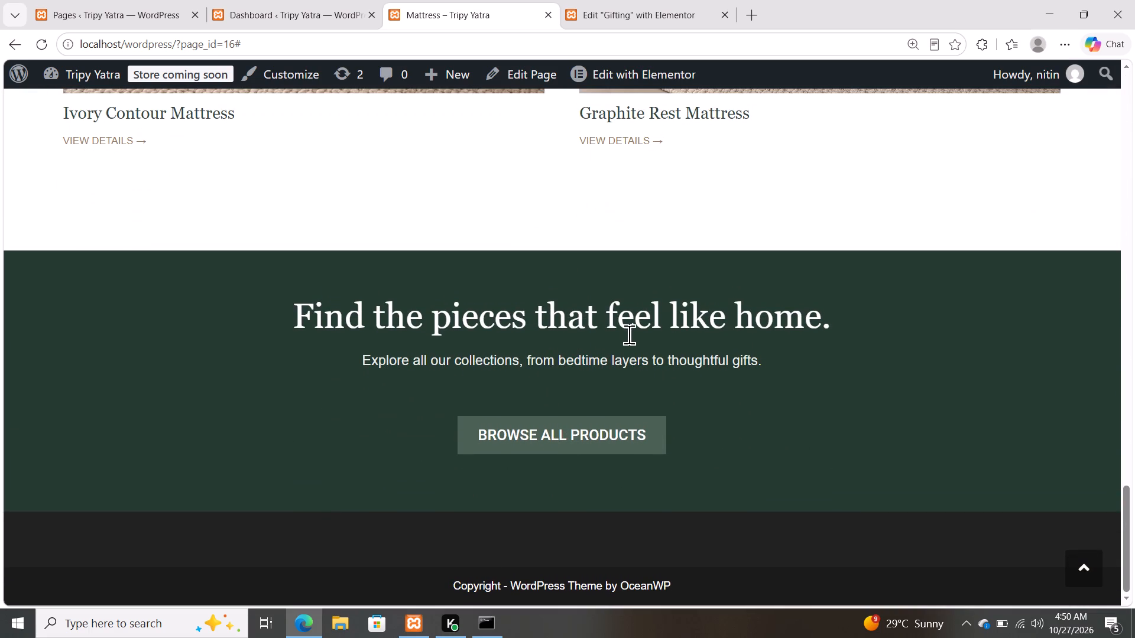
{"action": "scroll", "coordinate": [506, 381], "scroll_direction": "up", "scroll_amount": 13}
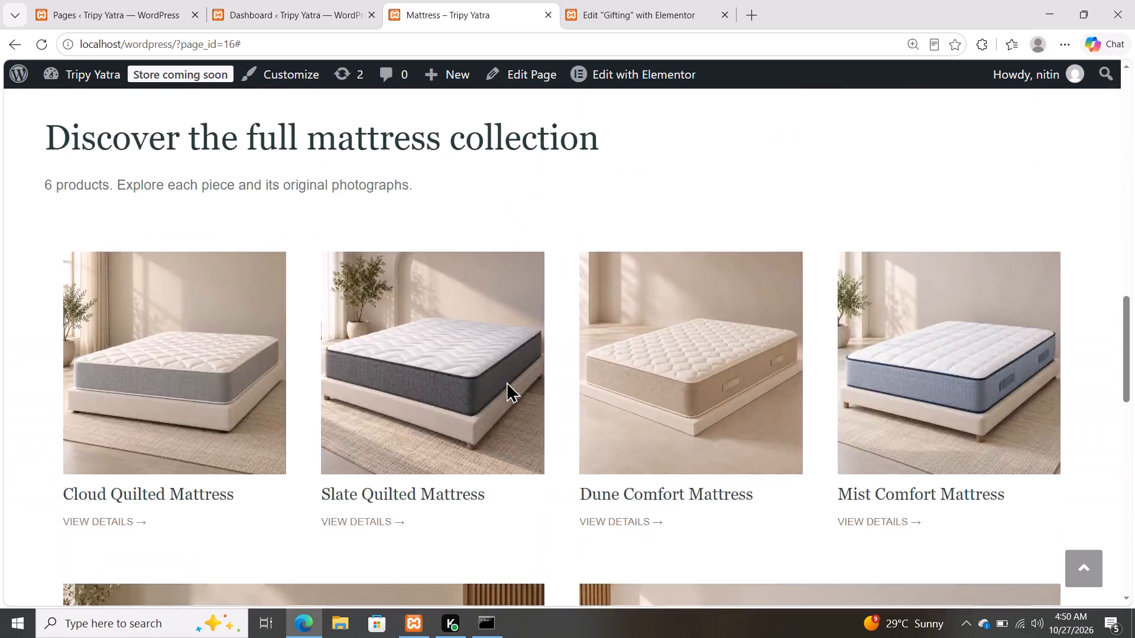
{"action": "scroll", "coordinate": [506, 381], "scroll_direction": "up", "scroll_amount": 9}
{"action": "left_click", "coordinate": [14, 79]}
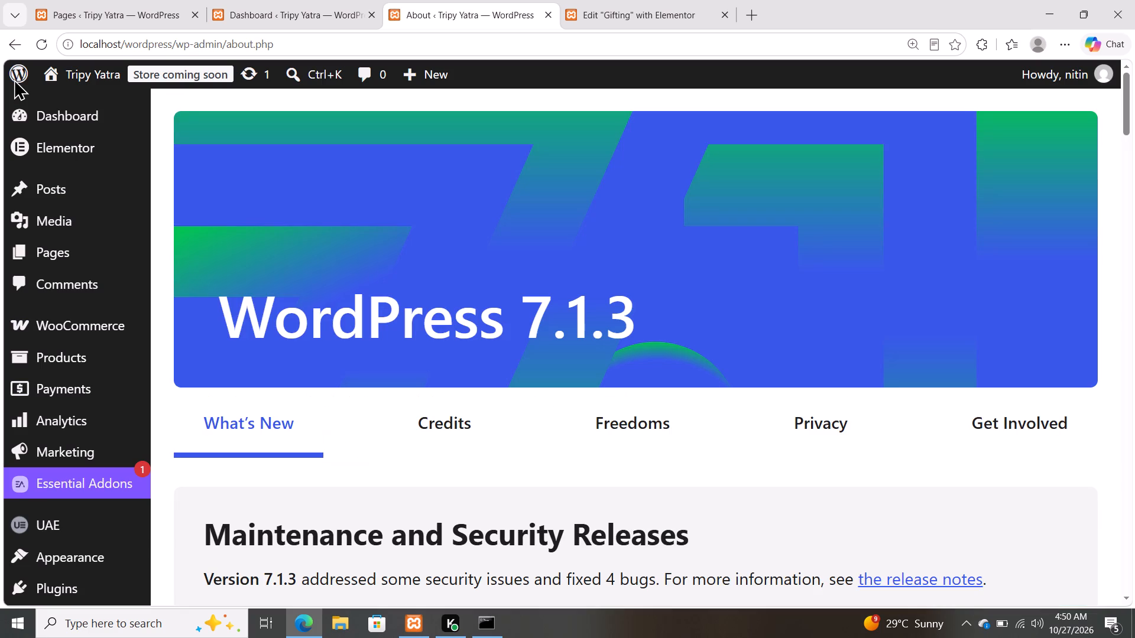
{"action": "scroll", "coordinate": [77, 395], "scroll_direction": "down", "scroll_amount": 2}
{"action": "left_click", "coordinate": [77, 395]}
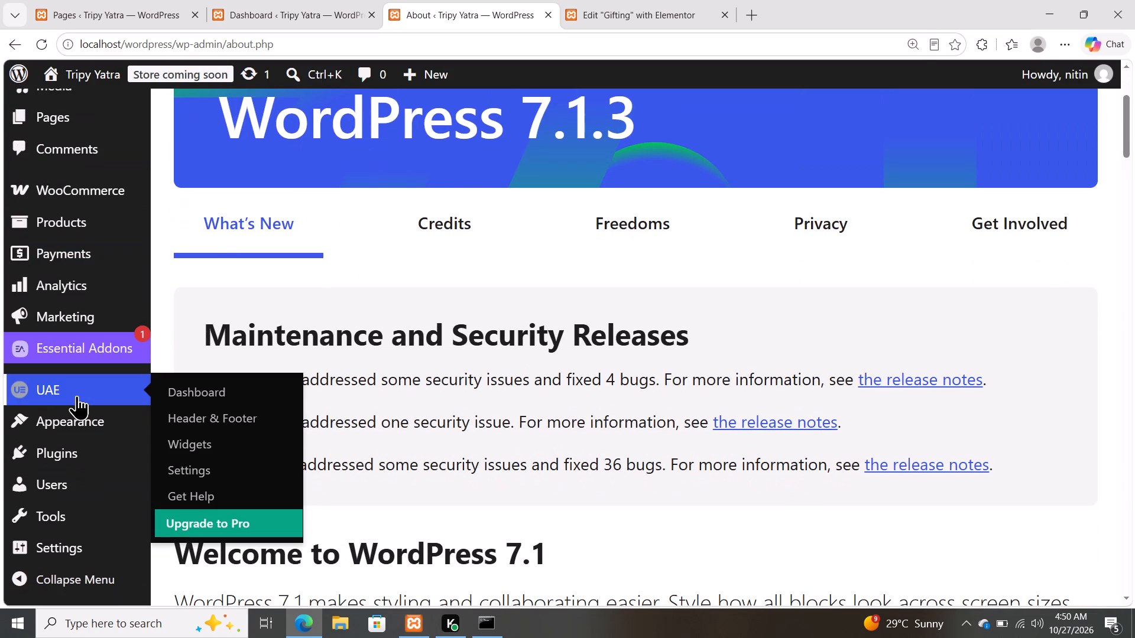
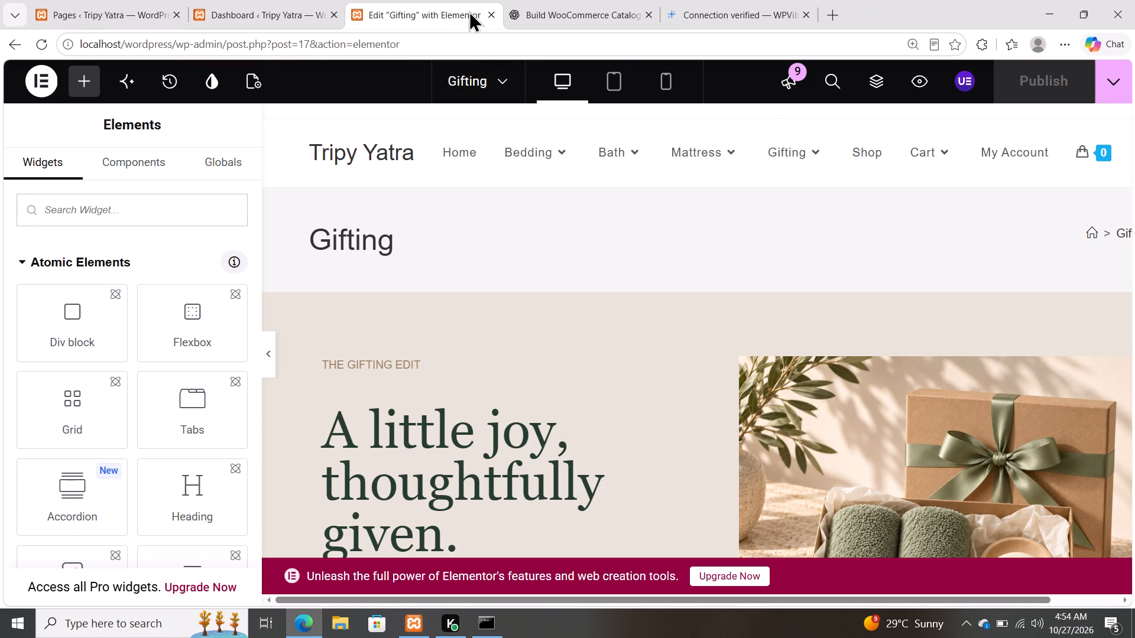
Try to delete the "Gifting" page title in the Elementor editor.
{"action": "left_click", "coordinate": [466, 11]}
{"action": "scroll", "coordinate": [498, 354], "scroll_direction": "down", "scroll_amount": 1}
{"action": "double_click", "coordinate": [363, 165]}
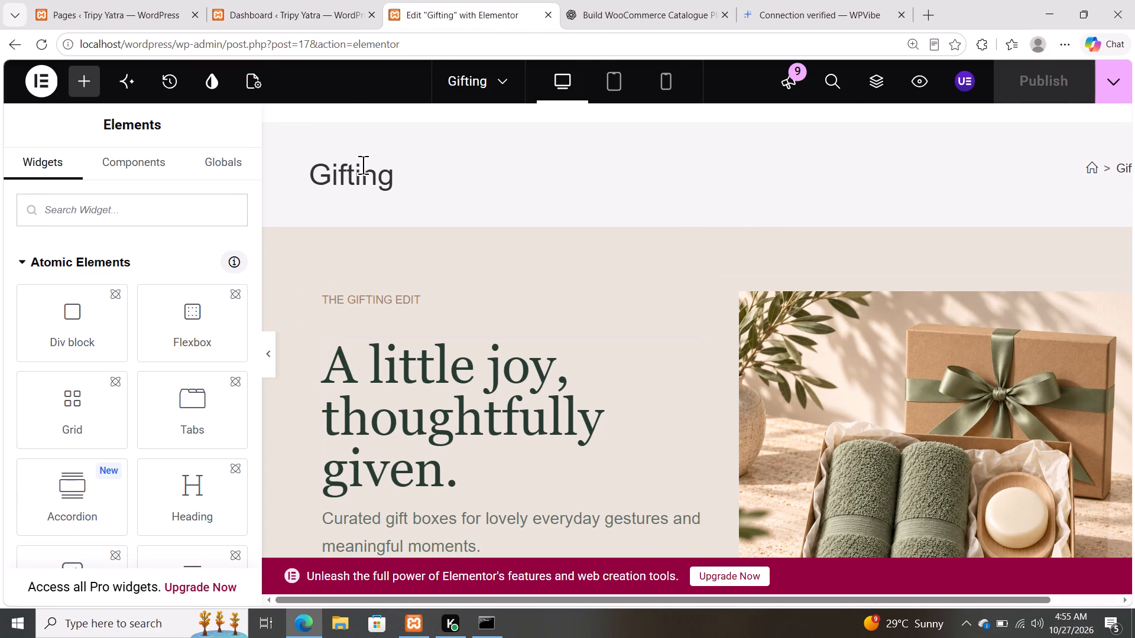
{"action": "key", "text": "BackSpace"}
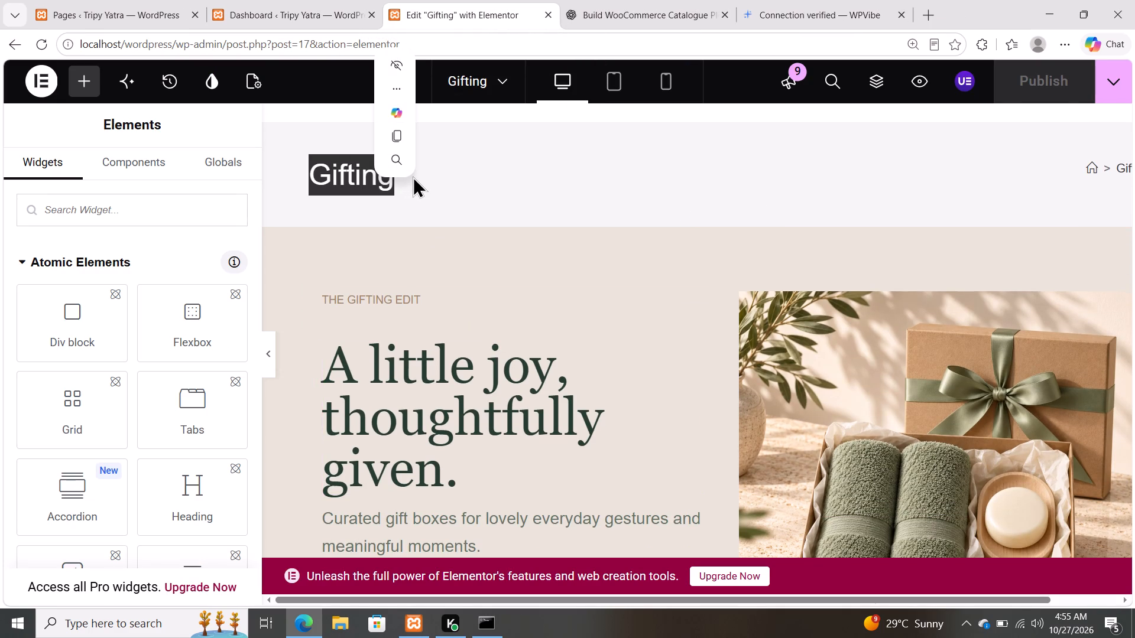
Look over the Gifting page's content in Elementor, from the hero down to the product cards.
{"action": "scroll", "coordinate": [413, 176], "scroll_direction": "down", "scroll_amount": 2}
{"action": "left_click", "coordinate": [514, 180]}
{"action": "scroll", "coordinate": [514, 180], "scroll_direction": "down", "scroll_amount": 5}
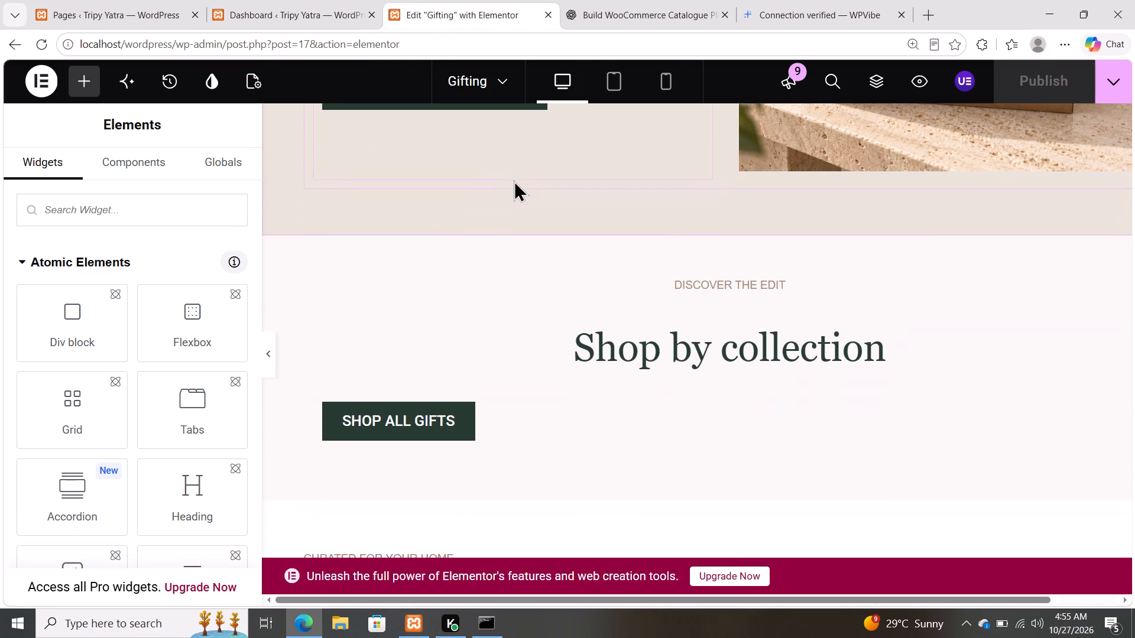
{"action": "scroll", "coordinate": [514, 180], "scroll_direction": "down", "scroll_amount": 4}
{"action": "scroll", "coordinate": [514, 180], "scroll_direction": "right", "scroll_amount": 1}
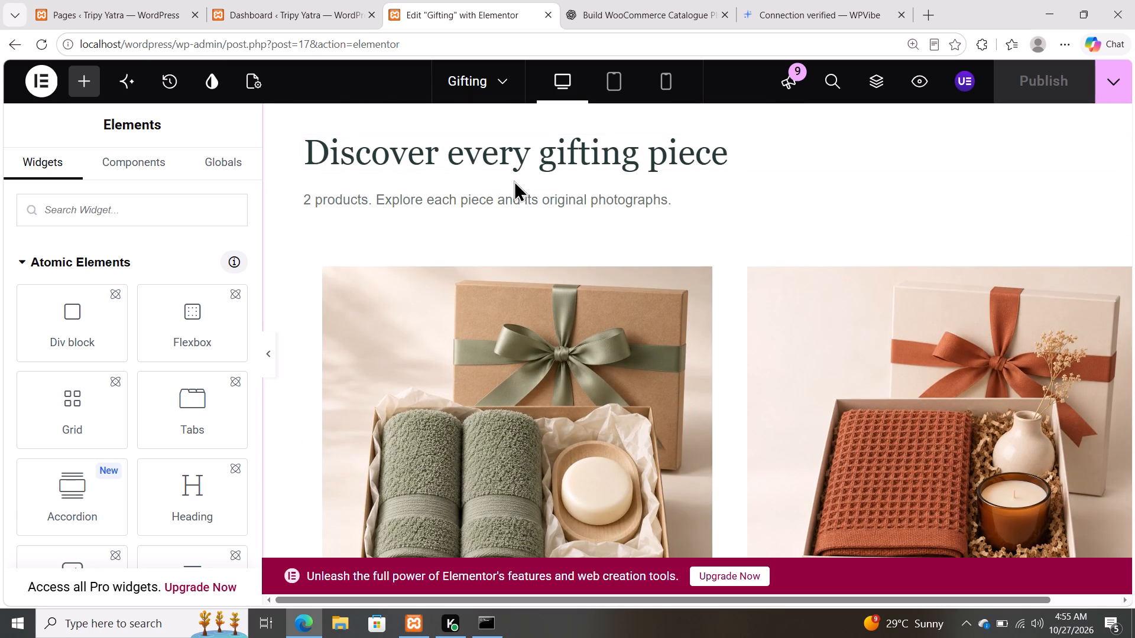
Open the list of all WooCommerce products in the WordPress admin.
{"action": "left_click", "coordinate": [306, 0]}
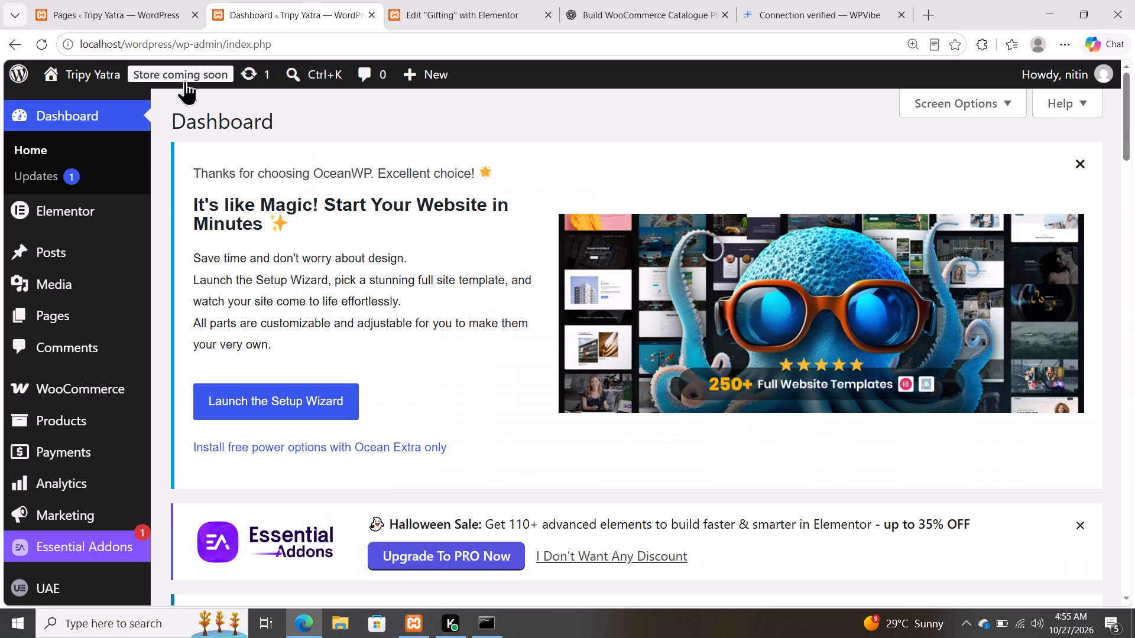
{"action": "scroll", "coordinate": [115, 313], "scroll_direction": "down", "scroll_amount": 1}
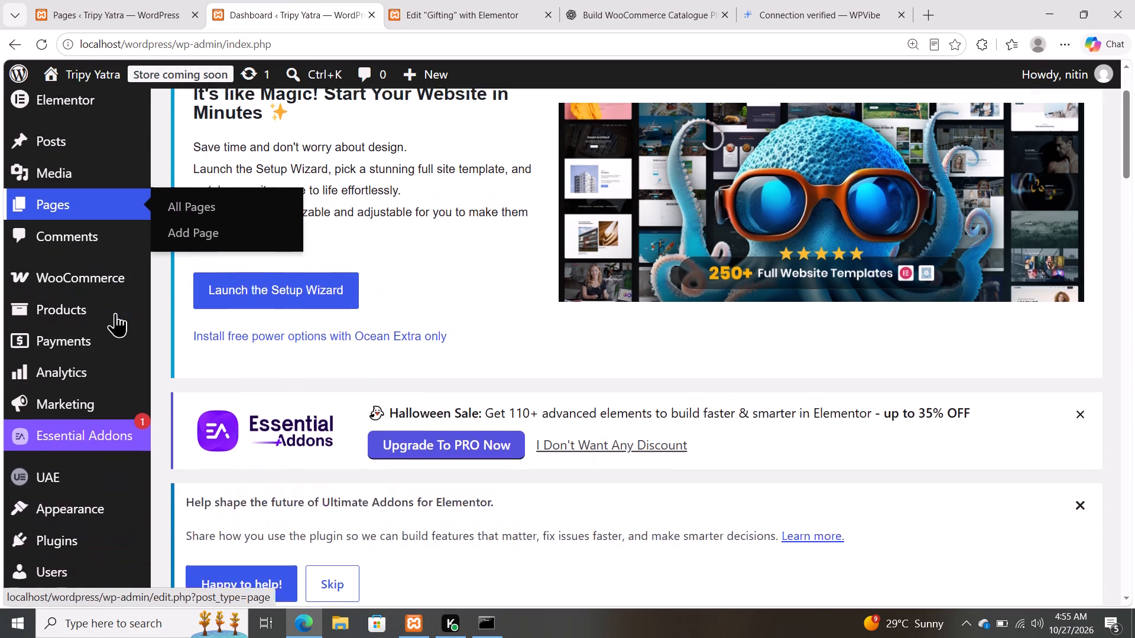
{"action": "scroll", "coordinate": [115, 313], "scroll_direction": "down", "scroll_amount": 1}
{"action": "left_click", "coordinate": [82, 285]}
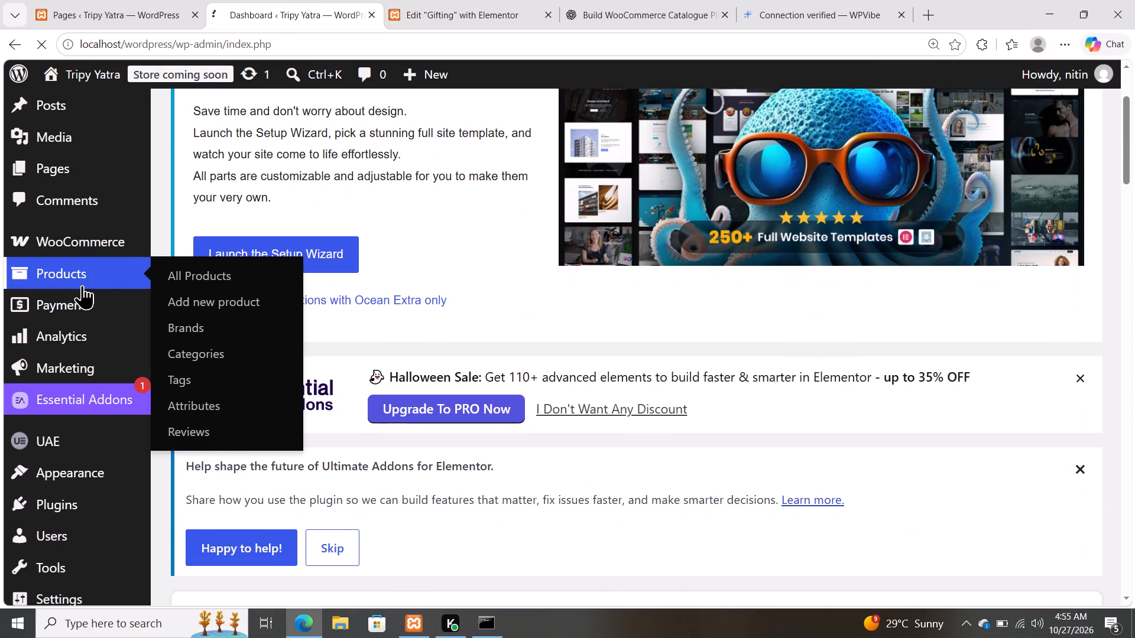
{"action": "left_click", "coordinate": [189, 278]}
Look through the product list, examining the items with their prices and categories.
{"action": "scroll", "coordinate": [189, 278], "scroll_direction": "down", "scroll_amount": 3}
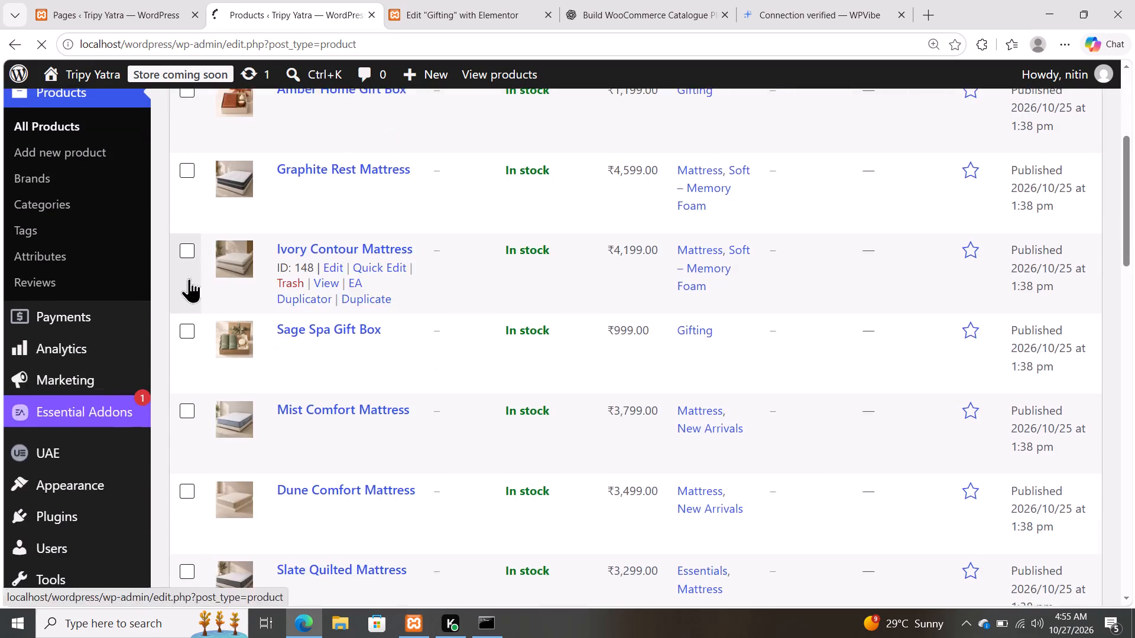
{"action": "scroll", "coordinate": [189, 278], "scroll_direction": "down", "scroll_amount": 18}
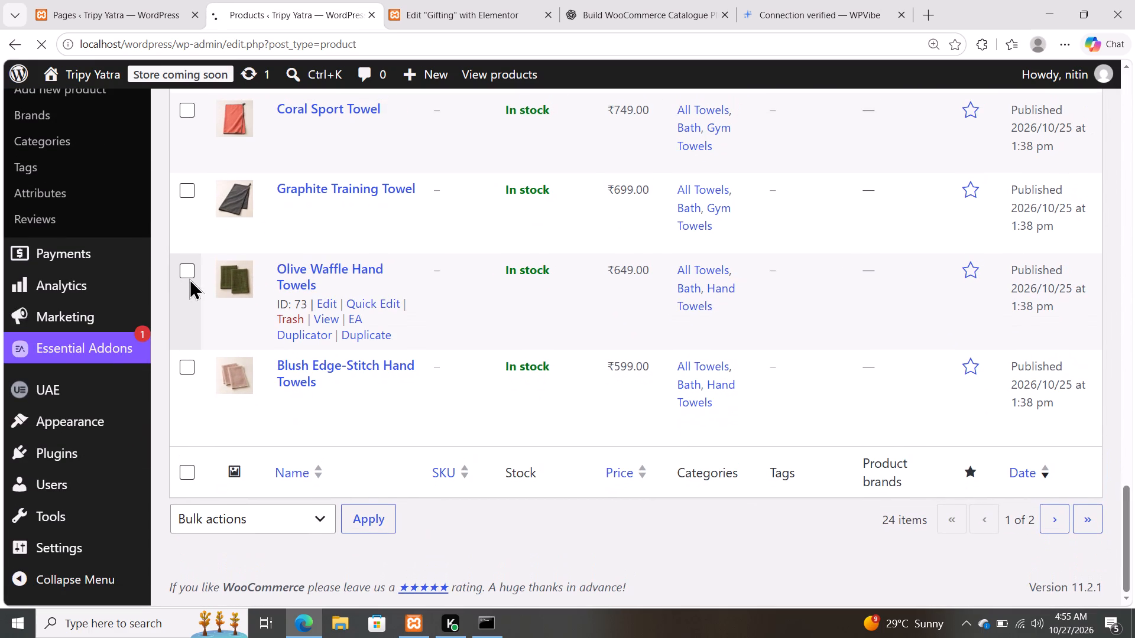
{"action": "scroll", "coordinate": [189, 278], "scroll_direction": "up", "scroll_amount": 2}
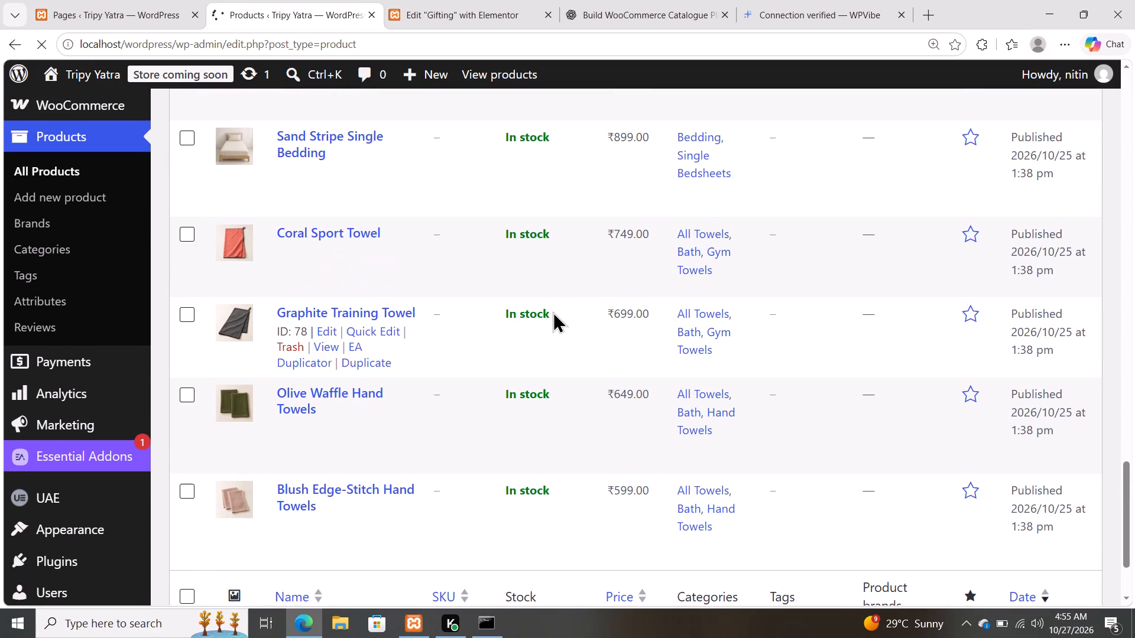
{"action": "scroll", "coordinate": [553, 317], "scroll_direction": "up", "scroll_amount": 16}
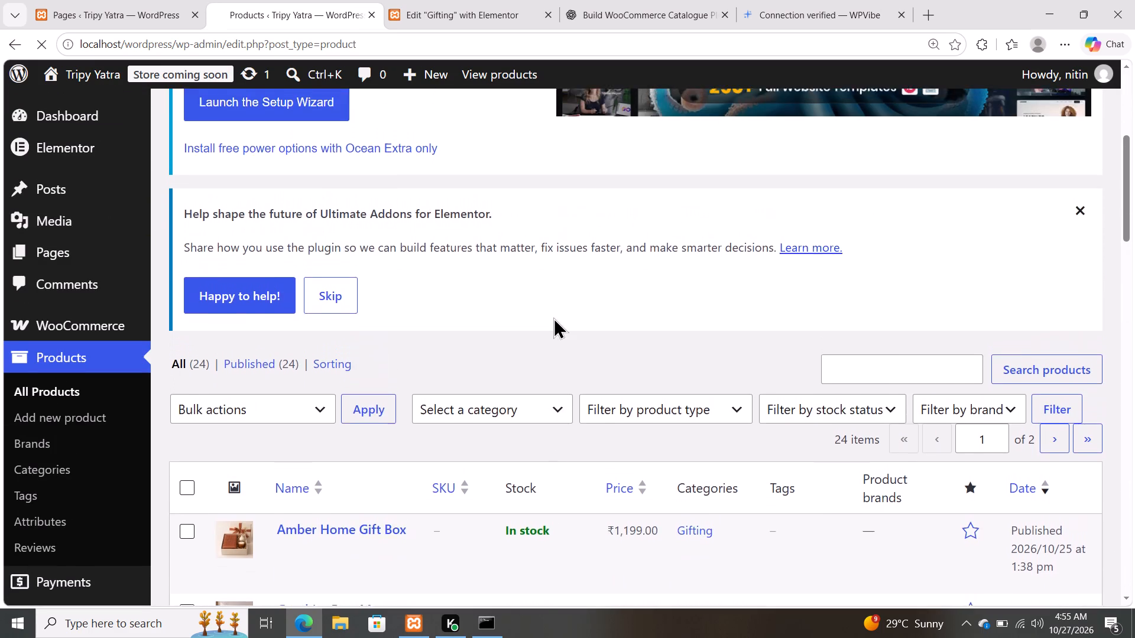
{"action": "scroll", "coordinate": [553, 317], "scroll_direction": "down", "scroll_amount": 1}
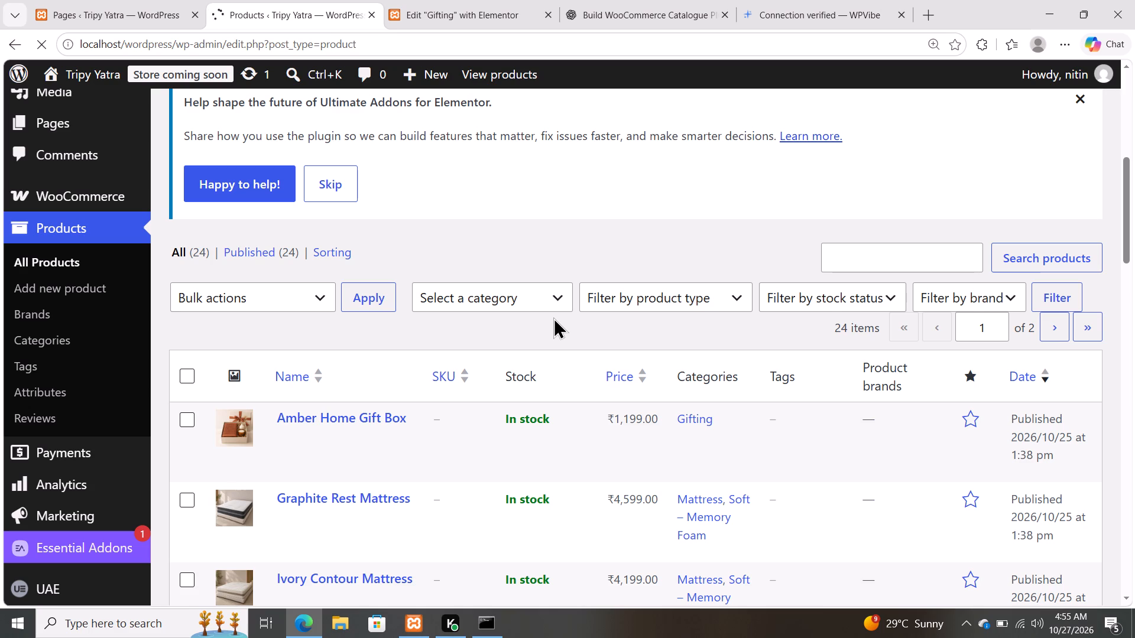
{"action": "scroll", "coordinate": [553, 317], "scroll_direction": "down", "scroll_amount": 2}
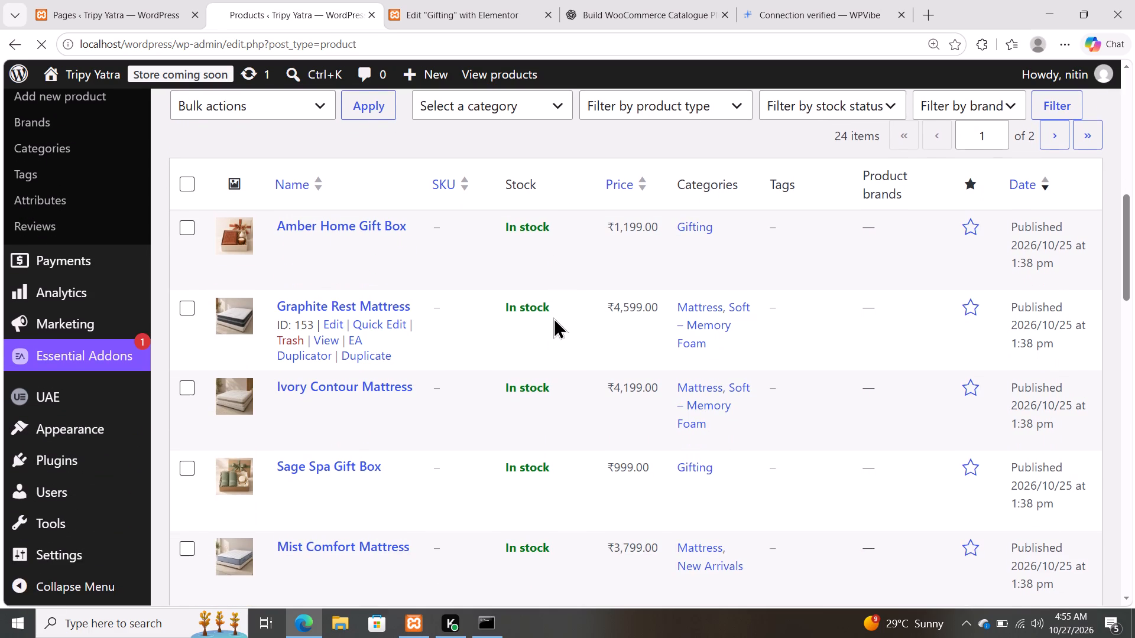
{"action": "scroll", "coordinate": [553, 317], "scroll_direction": "down", "scroll_amount": 1}
Check the footer-building progress in the ChatGPT chat, and return to the WordPress Pages list.
{"action": "left_click", "coordinate": [481, 0]}
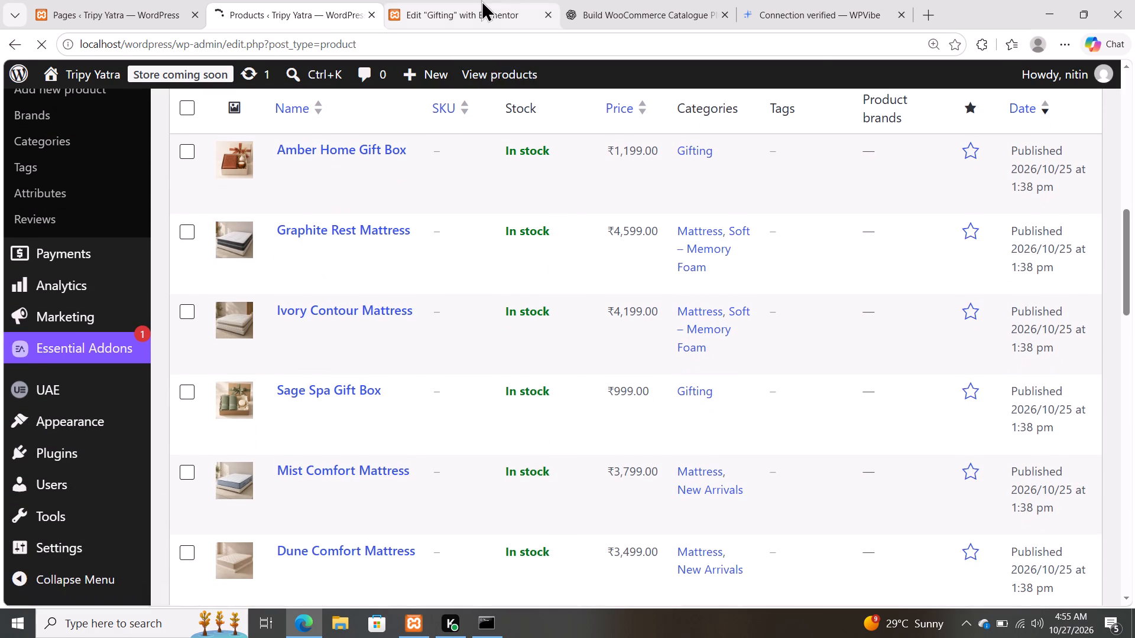
{"action": "left_click", "coordinate": [667, 0]}
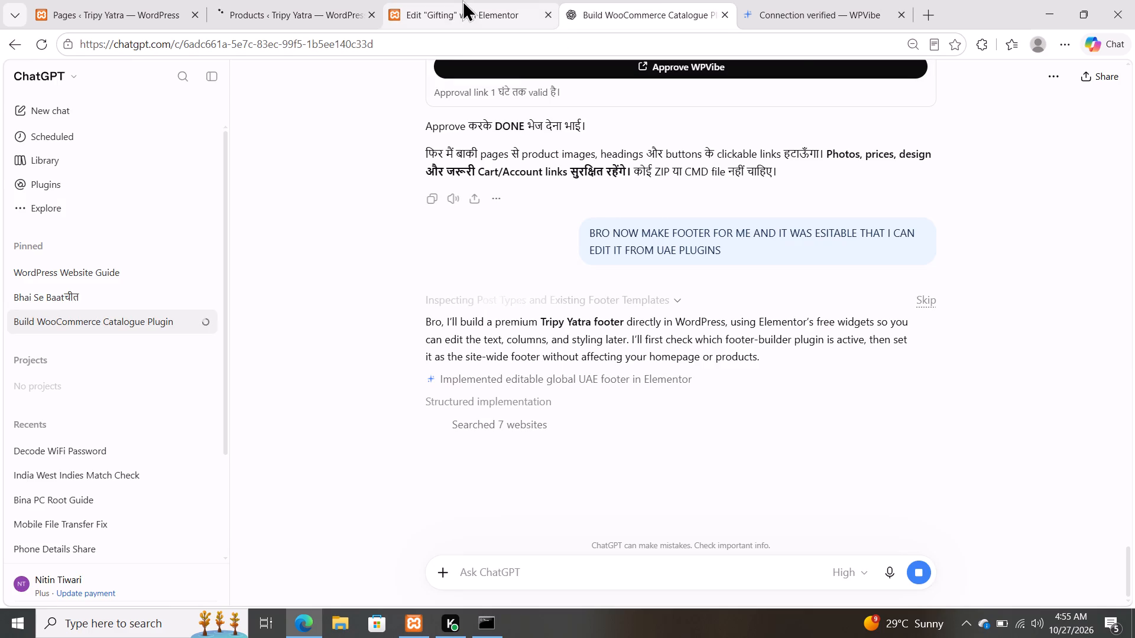
{"action": "left_click", "coordinate": [462, 0]}
{"action": "left_click", "coordinate": [275, 0]}
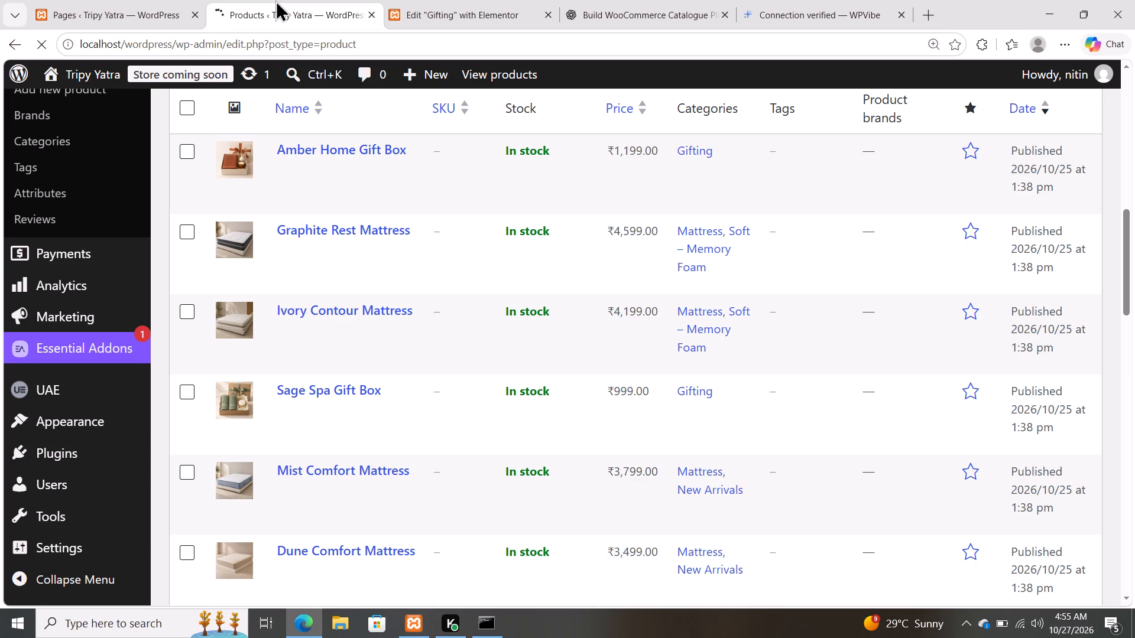
{"action": "left_click", "coordinate": [275, 0]}
{"action": "left_click", "coordinate": [138, 0]}
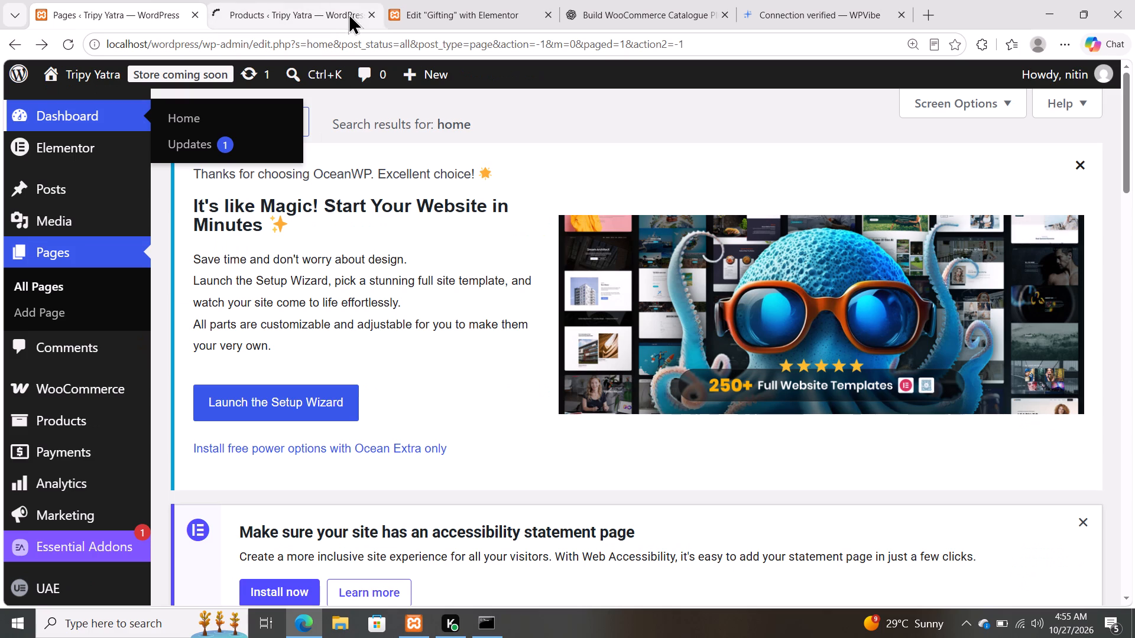
{"action": "left_click", "coordinate": [491, 158]}
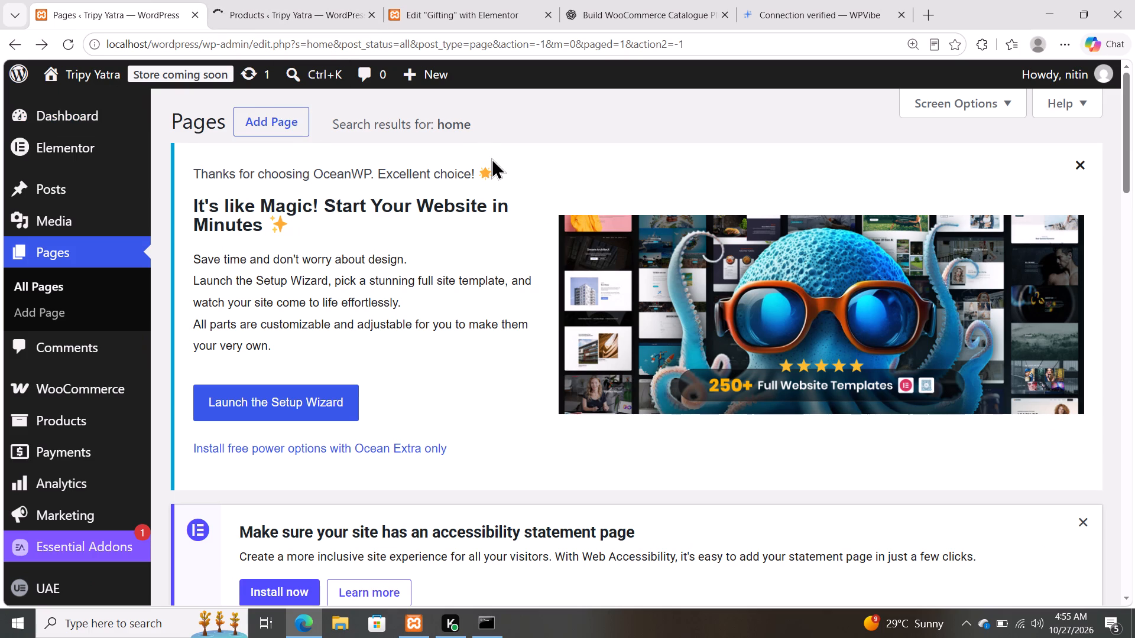
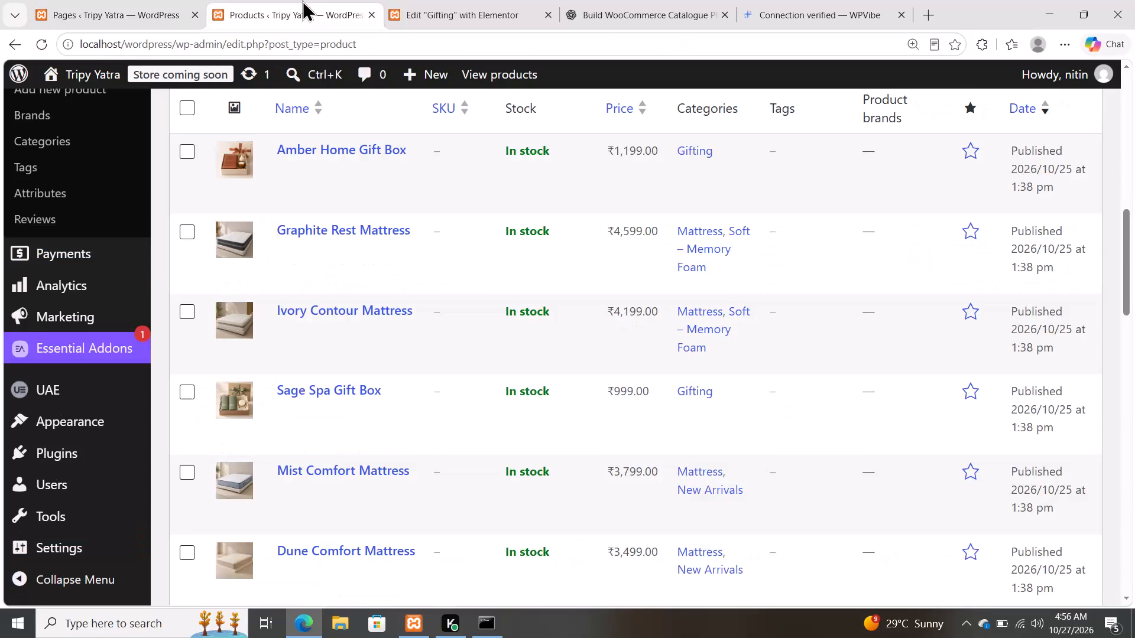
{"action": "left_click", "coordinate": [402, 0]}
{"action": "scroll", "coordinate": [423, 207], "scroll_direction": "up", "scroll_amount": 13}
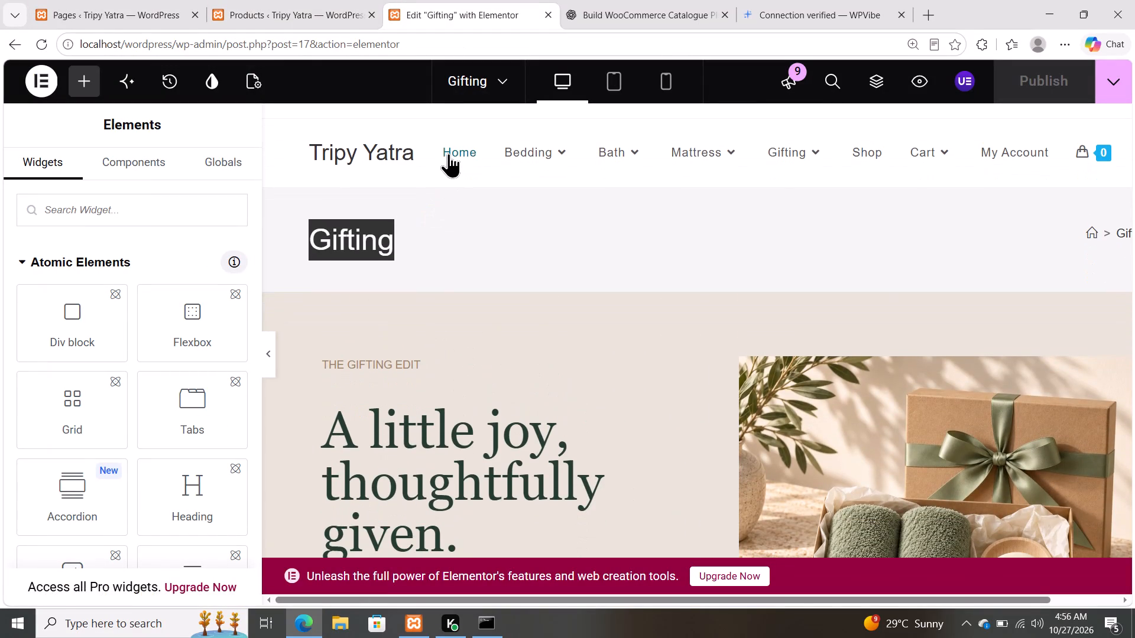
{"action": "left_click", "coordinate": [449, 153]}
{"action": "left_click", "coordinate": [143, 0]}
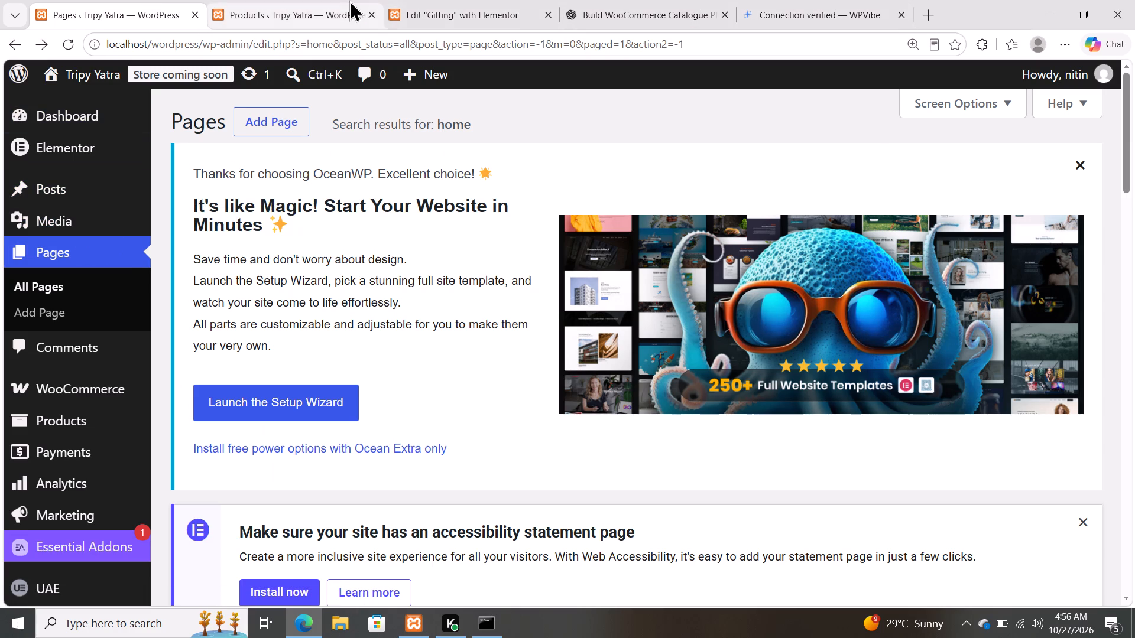
Close the WPVibe connection page and the ChatGPT footer-building chat, keeping the WordPress pages open.
{"action": "left_click", "coordinate": [899, 12]}
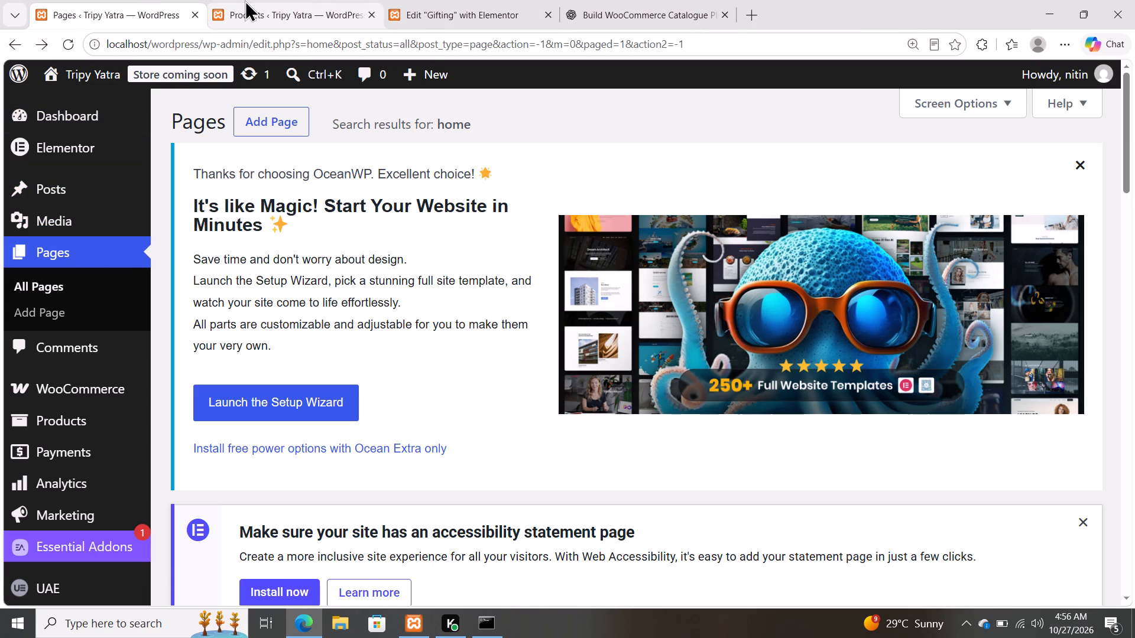
{"action": "left_click", "coordinate": [576, 2]}
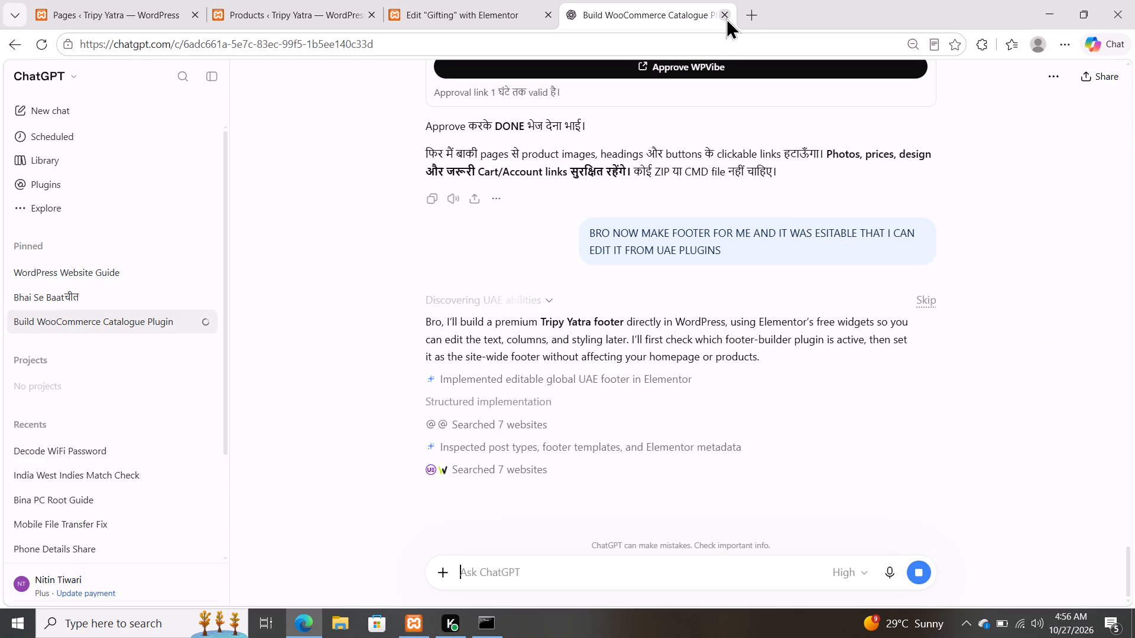
{"action": "left_click", "coordinate": [727, 14]}
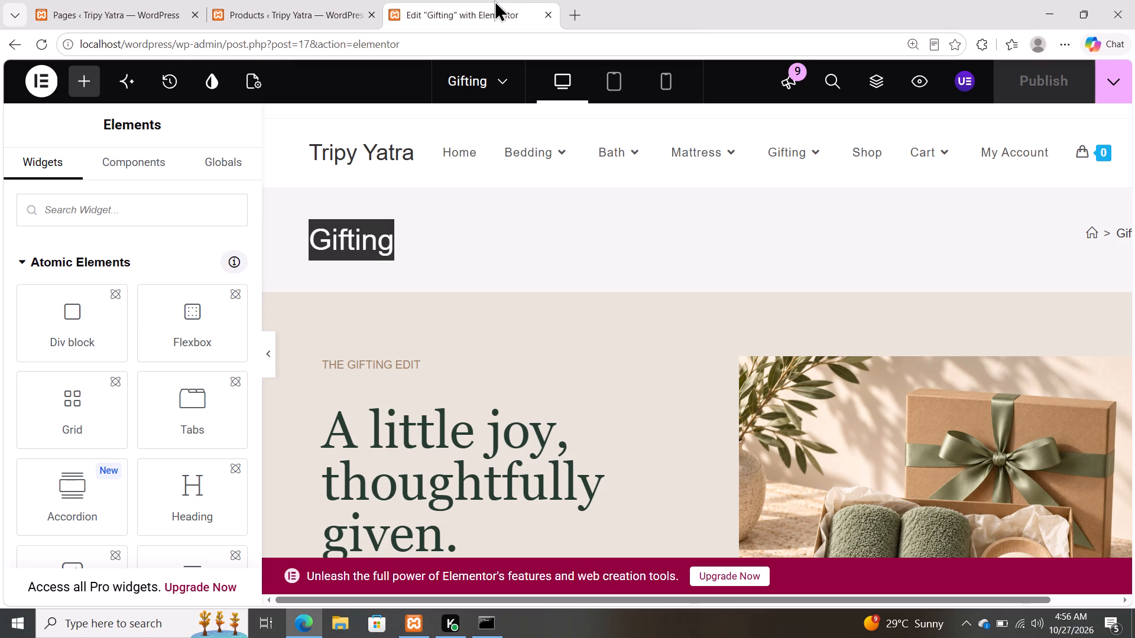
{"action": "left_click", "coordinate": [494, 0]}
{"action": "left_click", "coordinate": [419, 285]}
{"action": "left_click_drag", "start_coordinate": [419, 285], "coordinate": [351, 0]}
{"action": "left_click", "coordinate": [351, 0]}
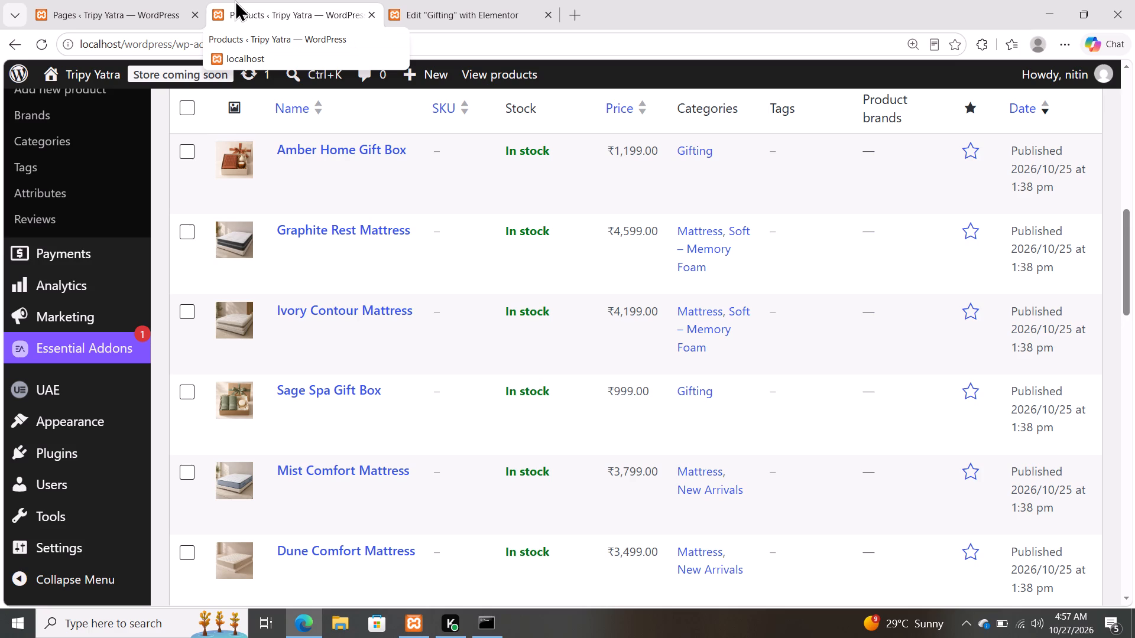
From the WordPress Pages list, open the live Tripy Yatra site in a new tab and switch to it.
{"action": "left_click", "coordinate": [161, 0]}
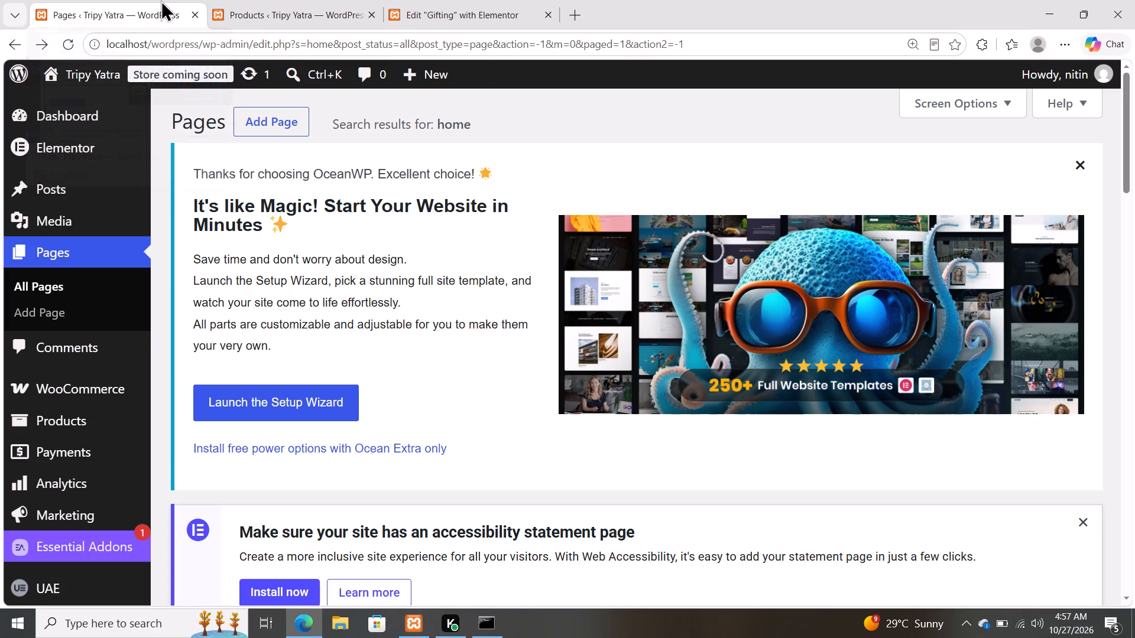
{"action": "scroll", "coordinate": [316, 188], "scroll_direction": "down", "scroll_amount": 1}
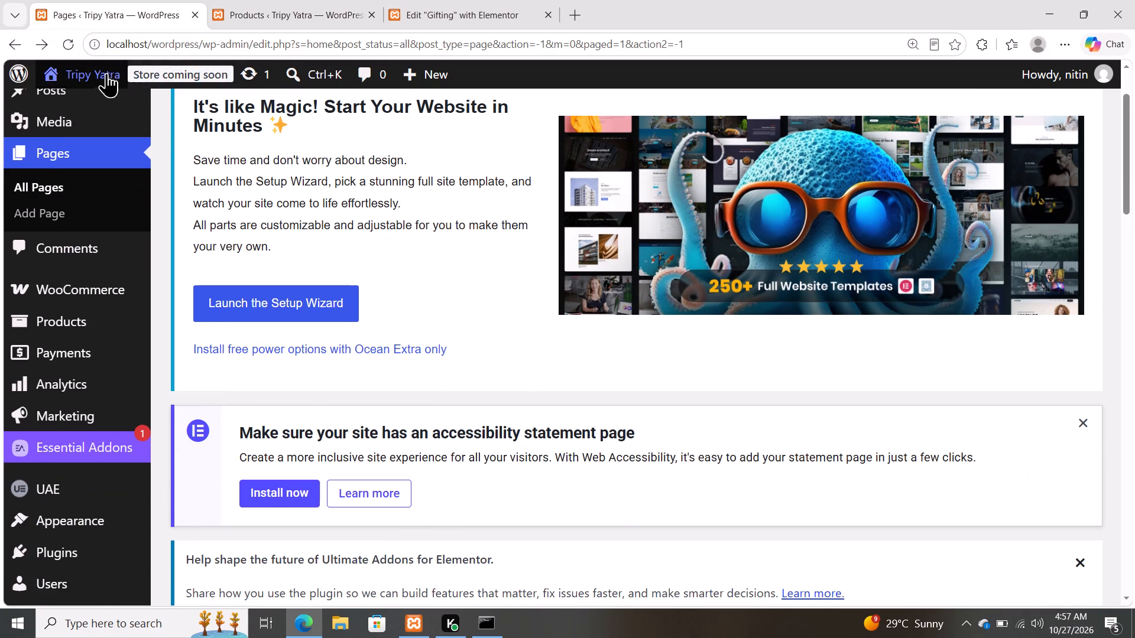
{"action": "right_click", "coordinate": [92, 110]}
{"action": "left_click", "coordinate": [128, 119]}
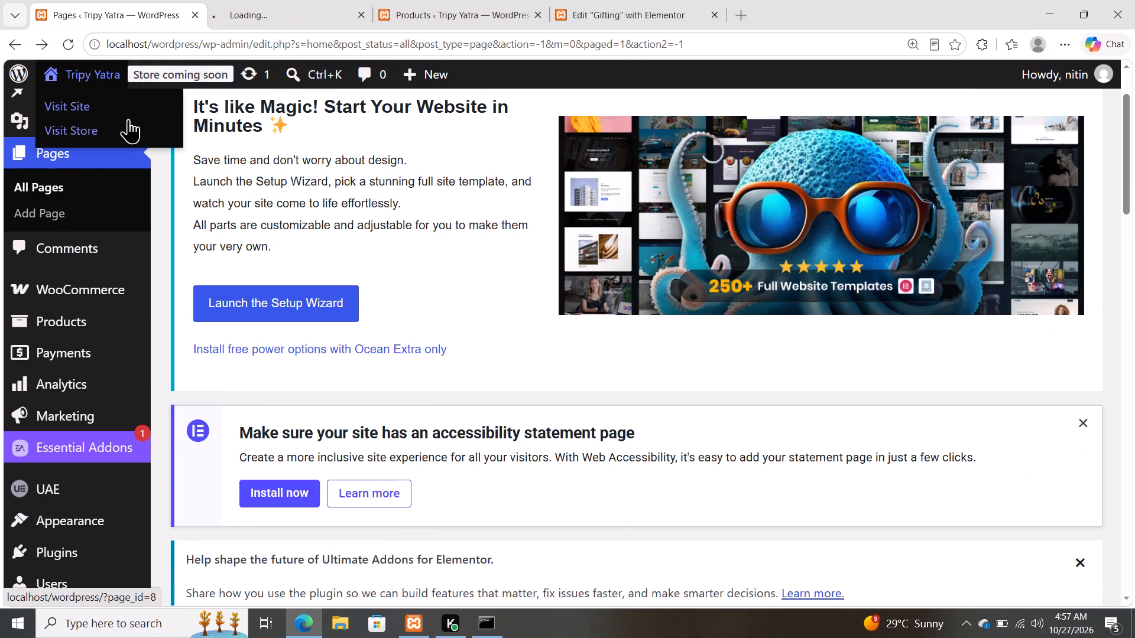
{"action": "left_click", "coordinate": [275, 0]}
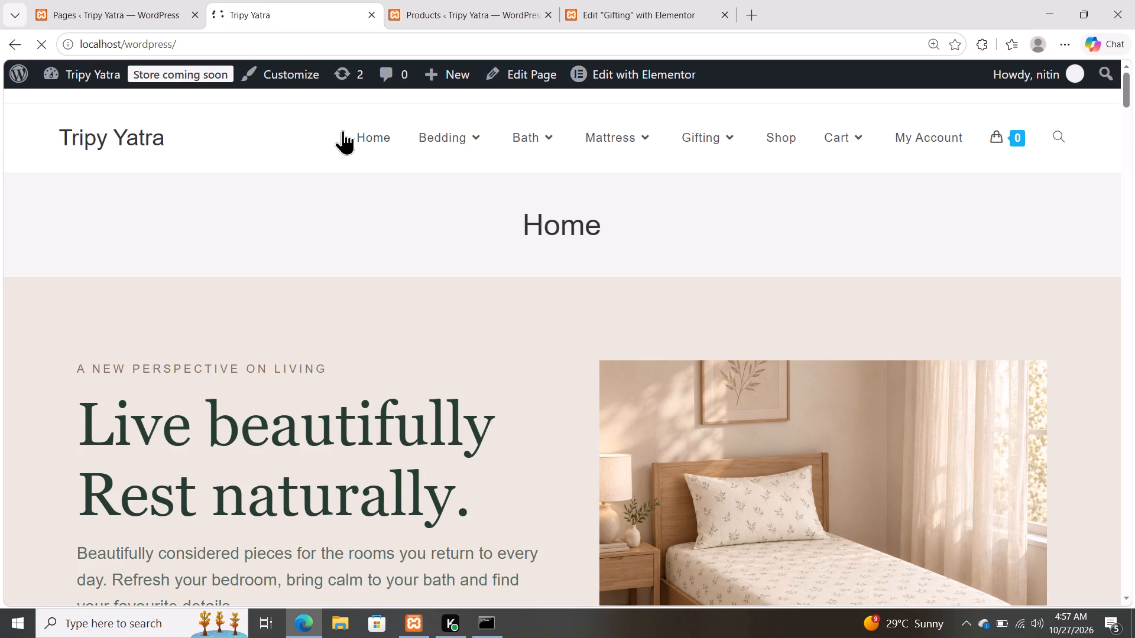
Look over the live homepage from the hero down to the footer, then back up through the gifting and bath sections.
{"action": "scroll", "coordinate": [343, 130], "scroll_direction": "down", "scroll_amount": 1}
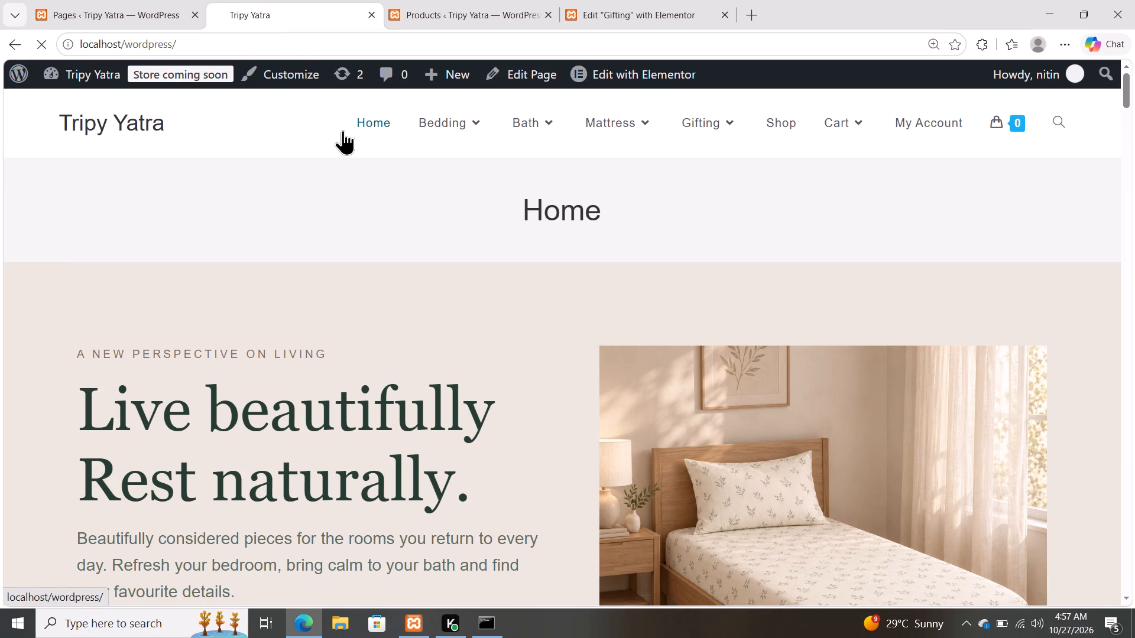
{"action": "scroll", "coordinate": [343, 130], "scroll_direction": "down", "scroll_amount": 2}
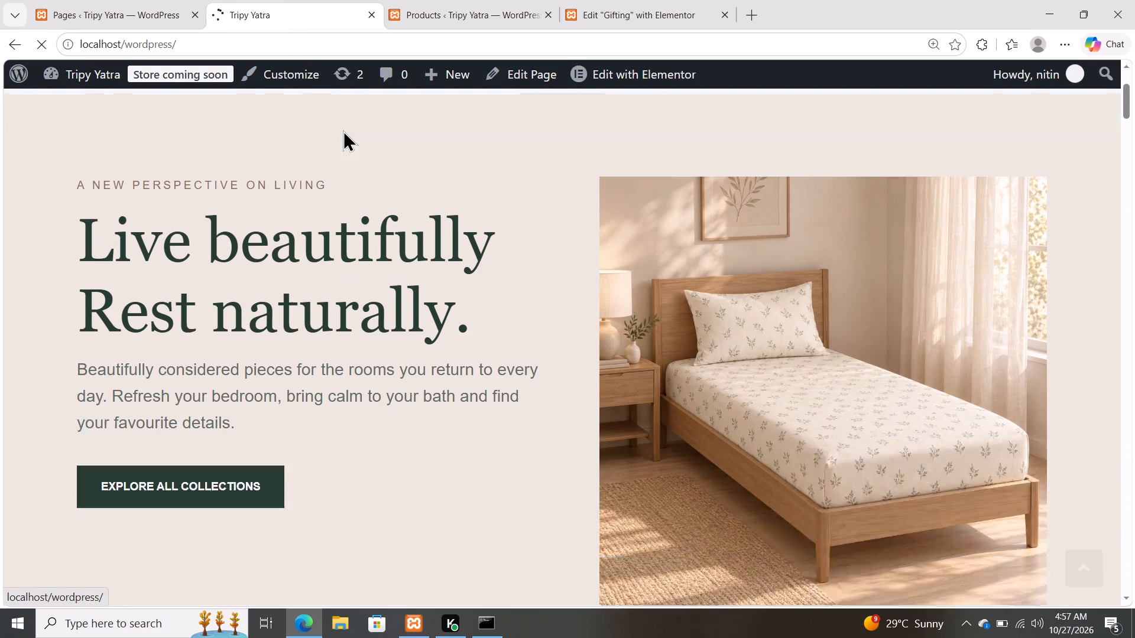
{"action": "scroll", "coordinate": [343, 130], "scroll_direction": "down", "scroll_amount": 18}
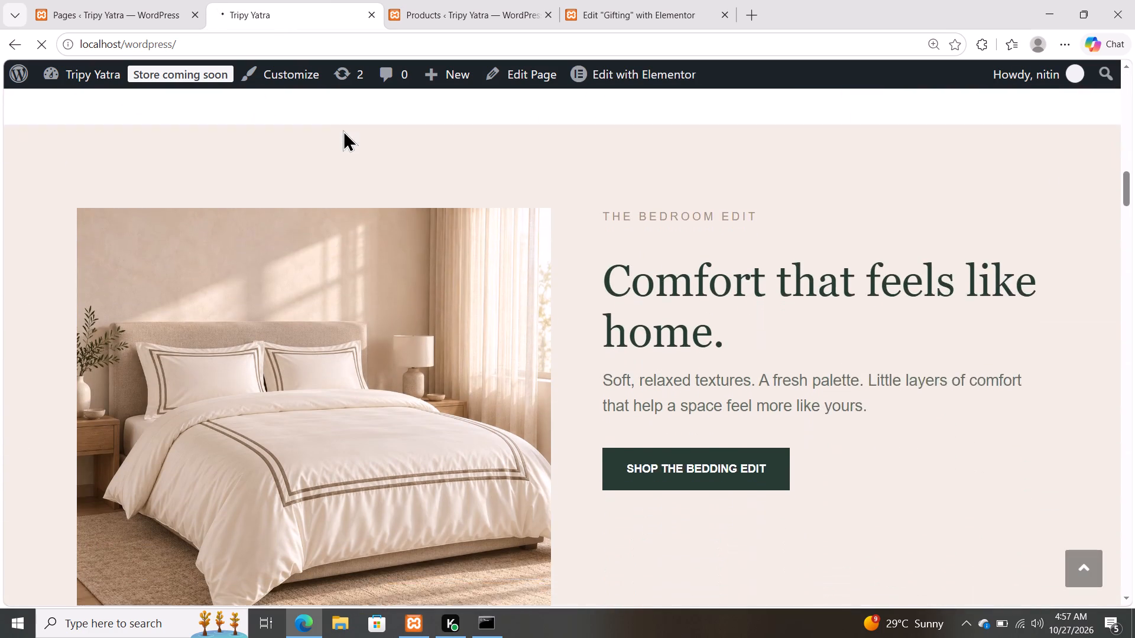
{"action": "scroll", "coordinate": [343, 130], "scroll_direction": "down", "scroll_amount": 3}
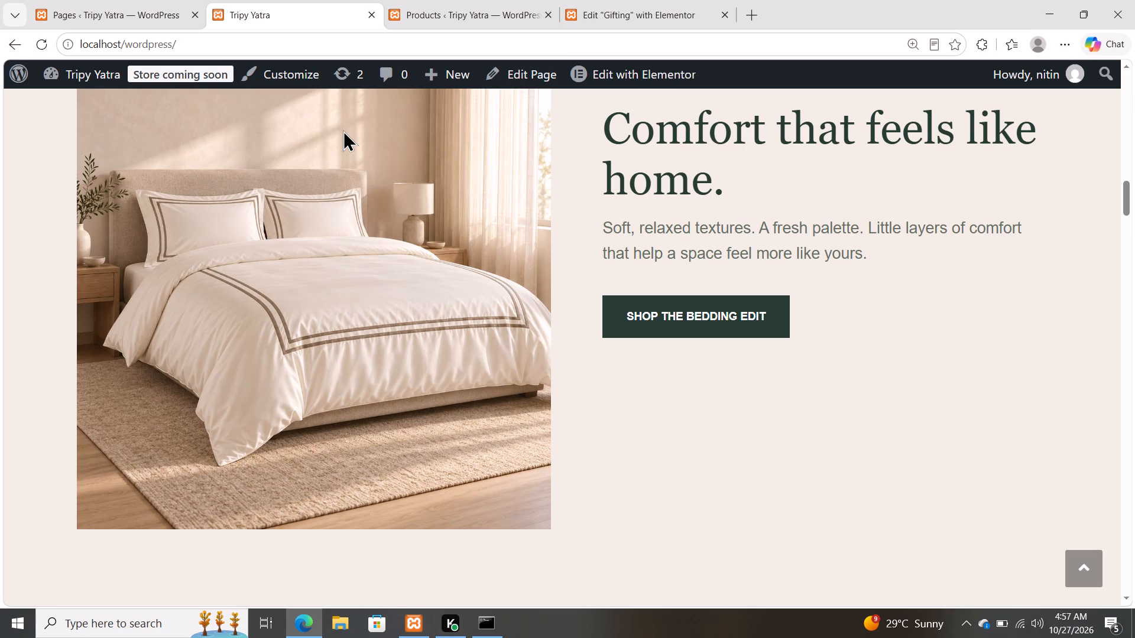
{"action": "scroll", "coordinate": [343, 130], "scroll_direction": "down", "scroll_amount": 12}
{"action": "scroll", "coordinate": [348, 0], "scroll_direction": "down", "scroll_amount": 3}
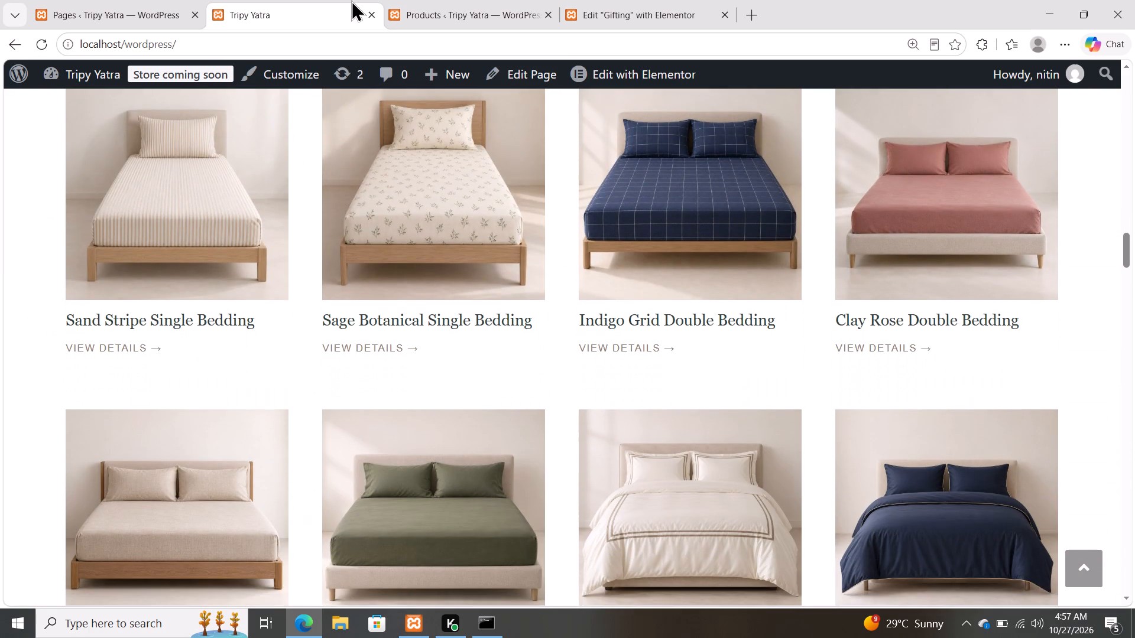
{"action": "scroll", "coordinate": [351, 0], "scroll_direction": "down", "scroll_amount": 3}
{"action": "scroll", "coordinate": [459, 227], "scroll_direction": "down", "scroll_amount": 8}
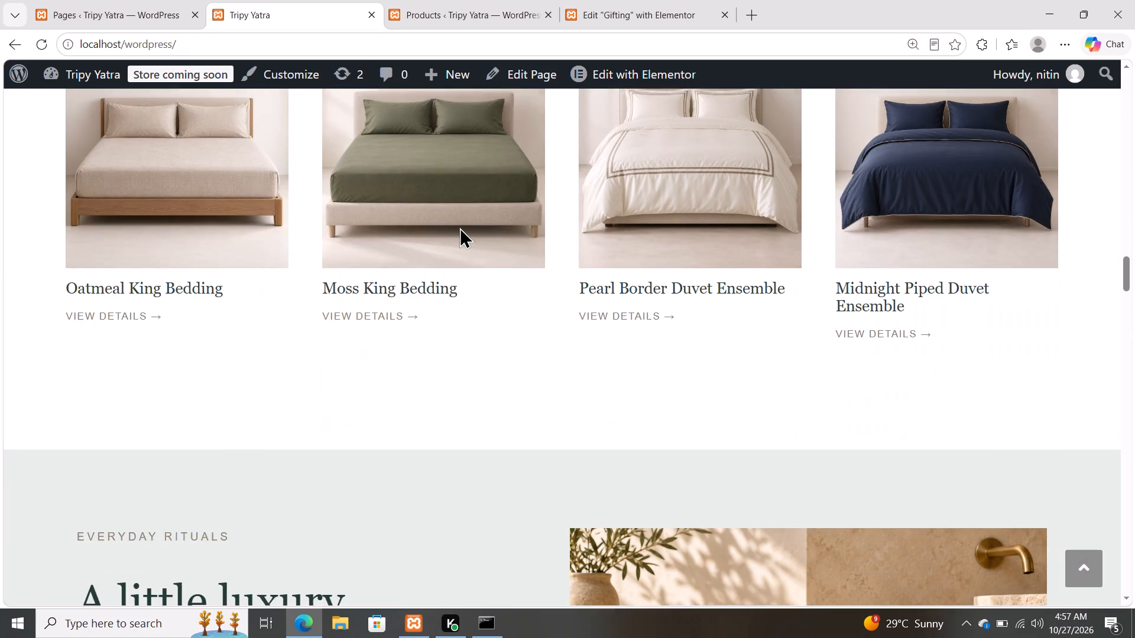
{"action": "scroll", "coordinate": [459, 227], "scroll_direction": "down", "scroll_amount": 20}
{"action": "scroll", "coordinate": [459, 227], "scroll_direction": "down", "scroll_amount": 9}
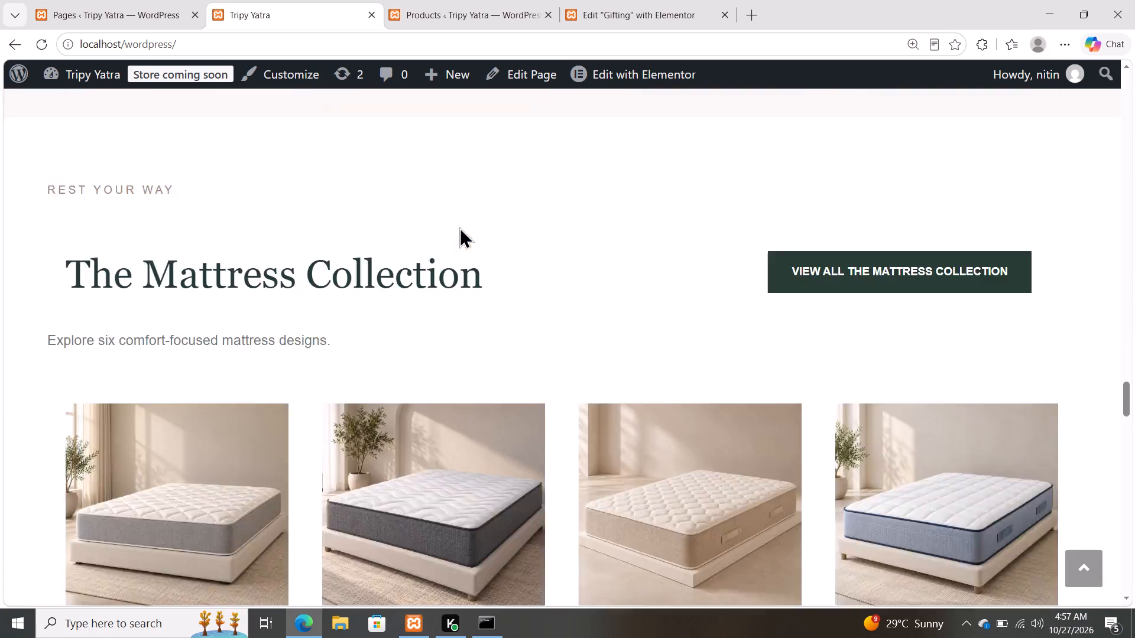
{"action": "scroll", "coordinate": [459, 227], "scroll_direction": "down", "scroll_amount": 6}
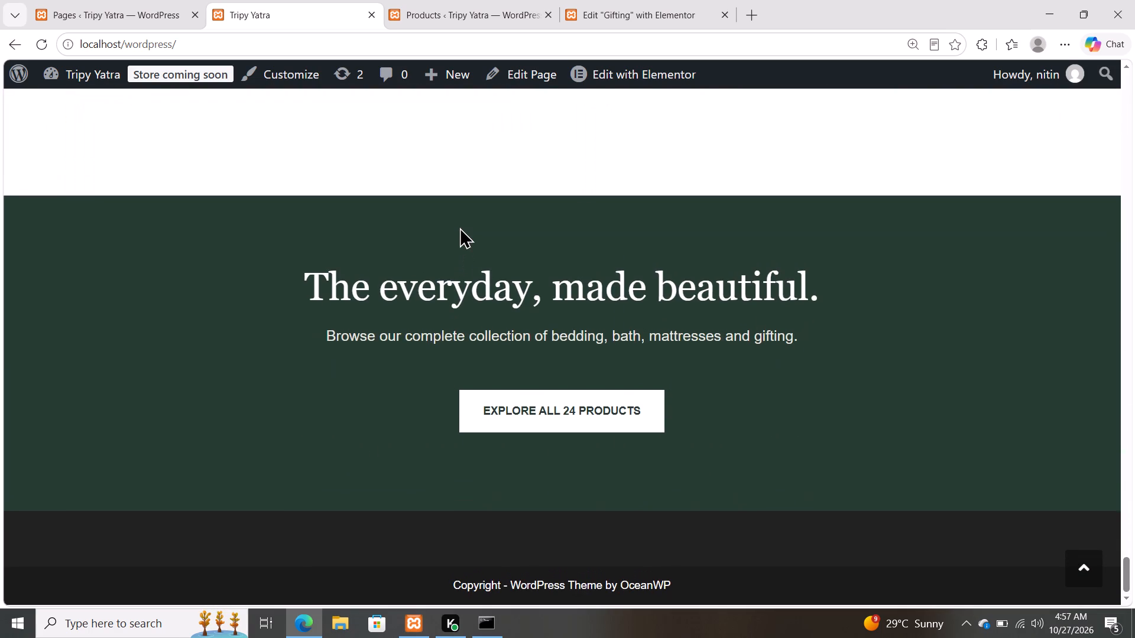
{"action": "scroll", "coordinate": [459, 227], "scroll_direction": "up", "scroll_amount": 19}
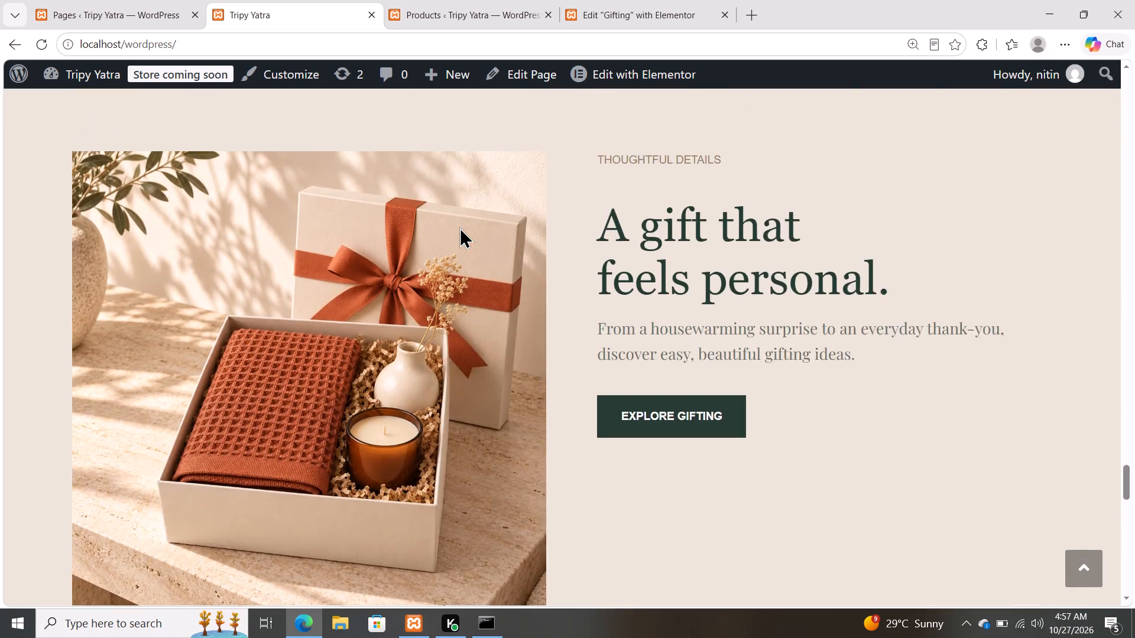
{"action": "scroll", "coordinate": [459, 227], "scroll_direction": "up", "scroll_amount": 13}
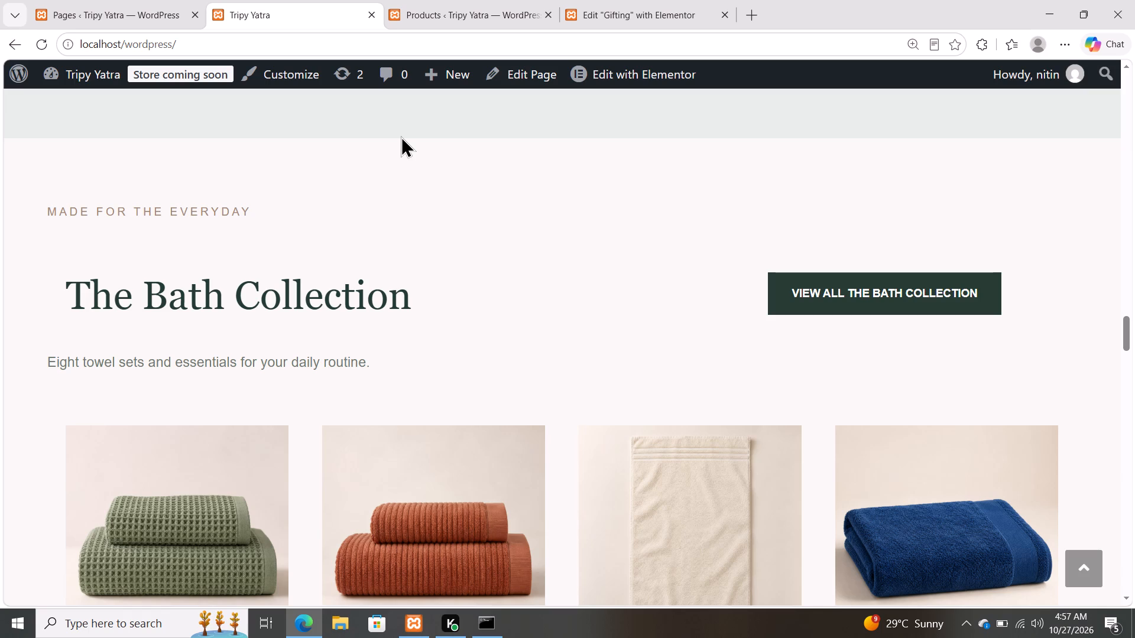
{"action": "scroll", "coordinate": [401, 136], "scroll_direction": "up", "scroll_amount": 3}
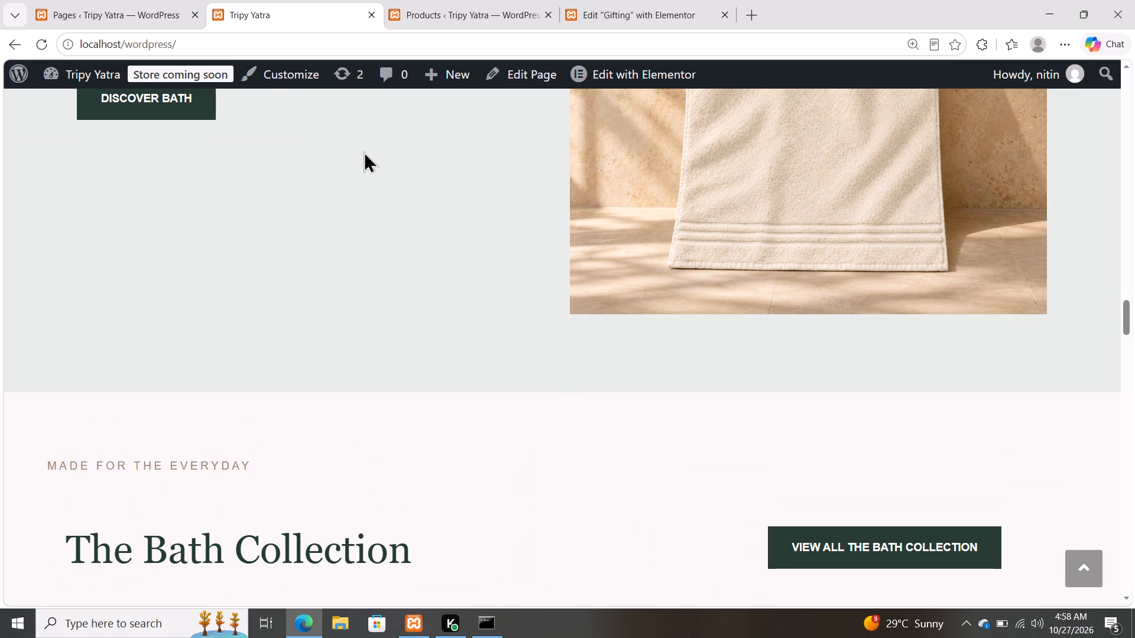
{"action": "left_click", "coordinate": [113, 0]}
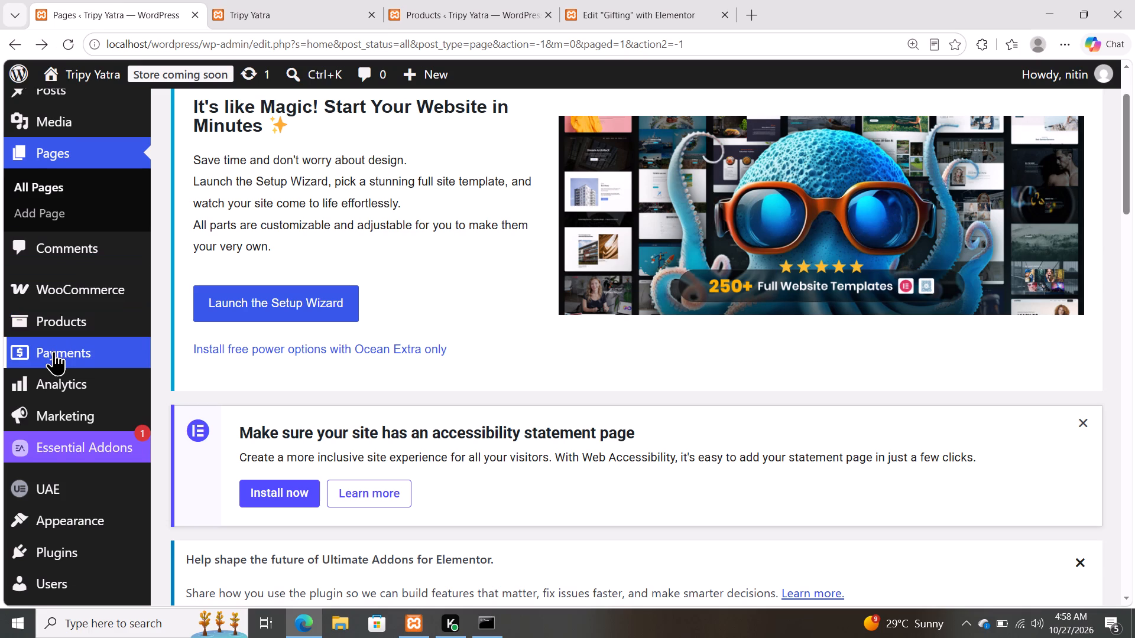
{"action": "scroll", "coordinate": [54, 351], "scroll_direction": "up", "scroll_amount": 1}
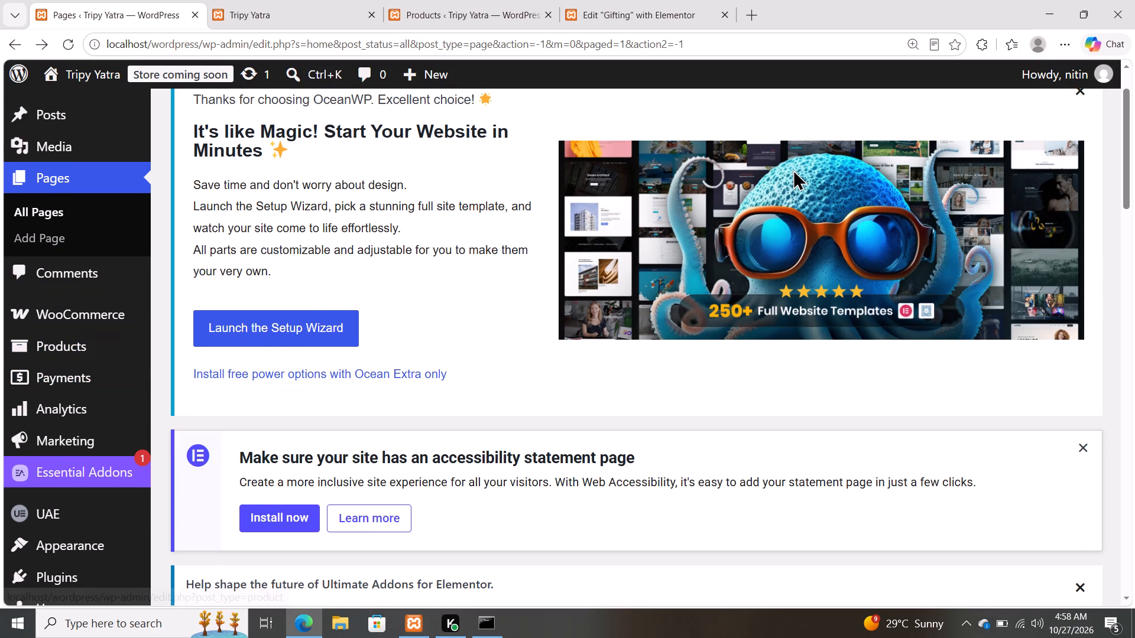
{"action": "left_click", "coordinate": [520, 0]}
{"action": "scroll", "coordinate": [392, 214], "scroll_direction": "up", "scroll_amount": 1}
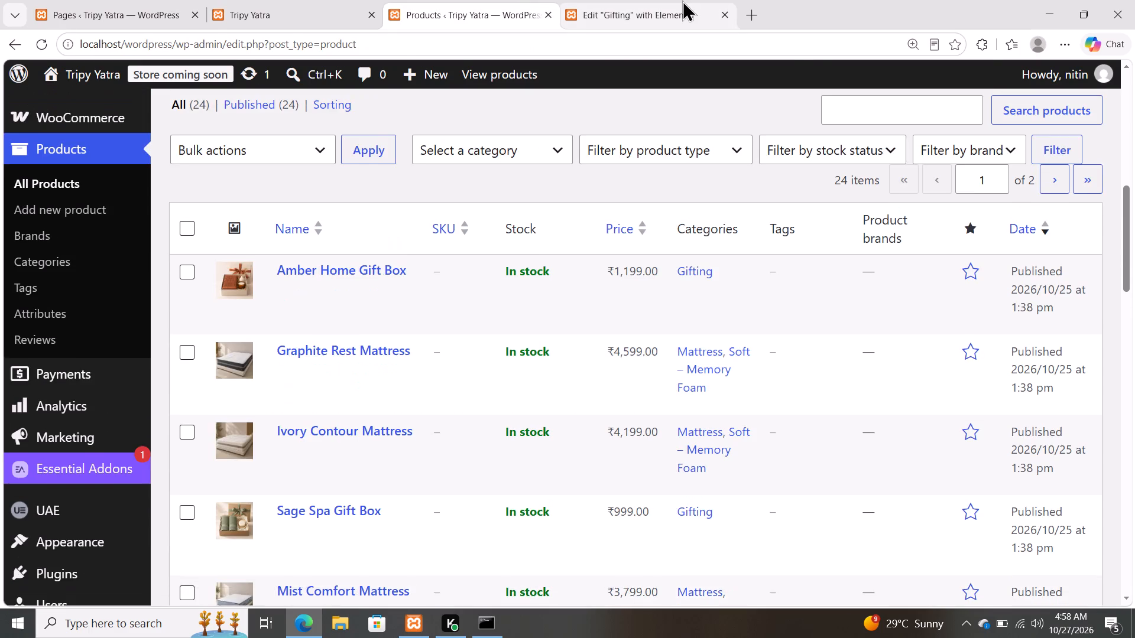
Examine the Gifting page in Elementor from the page title down to the footer area and back to the hero.
{"action": "left_click", "coordinate": [682, 0]}
{"action": "left_click", "coordinate": [522, 239]}
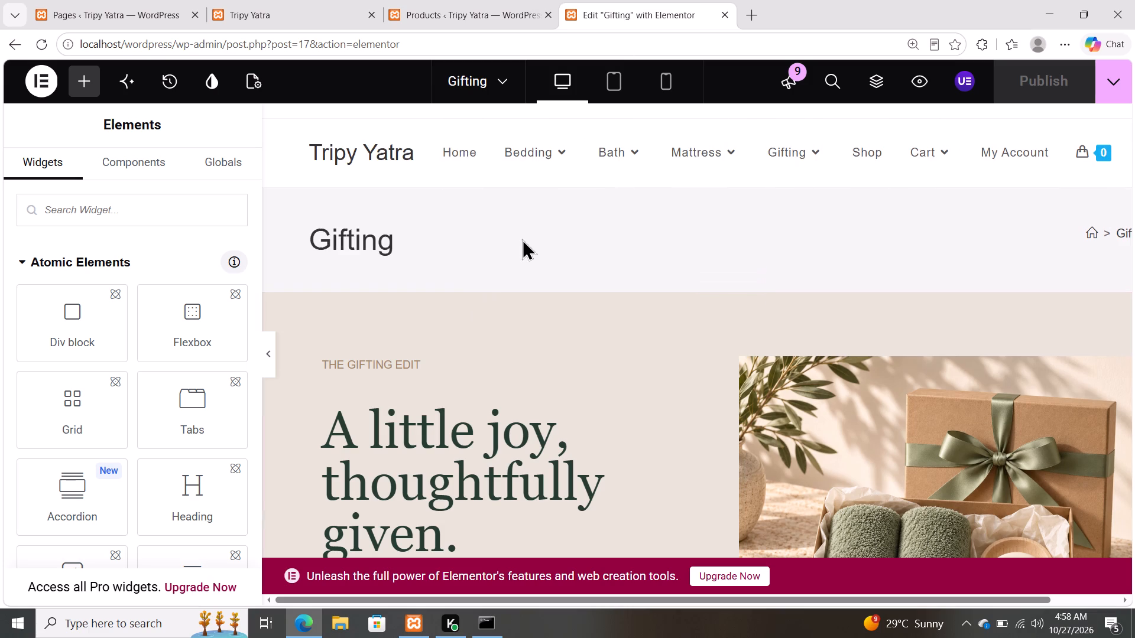
{"action": "scroll", "coordinate": [522, 239], "scroll_direction": "down", "scroll_amount": 20}
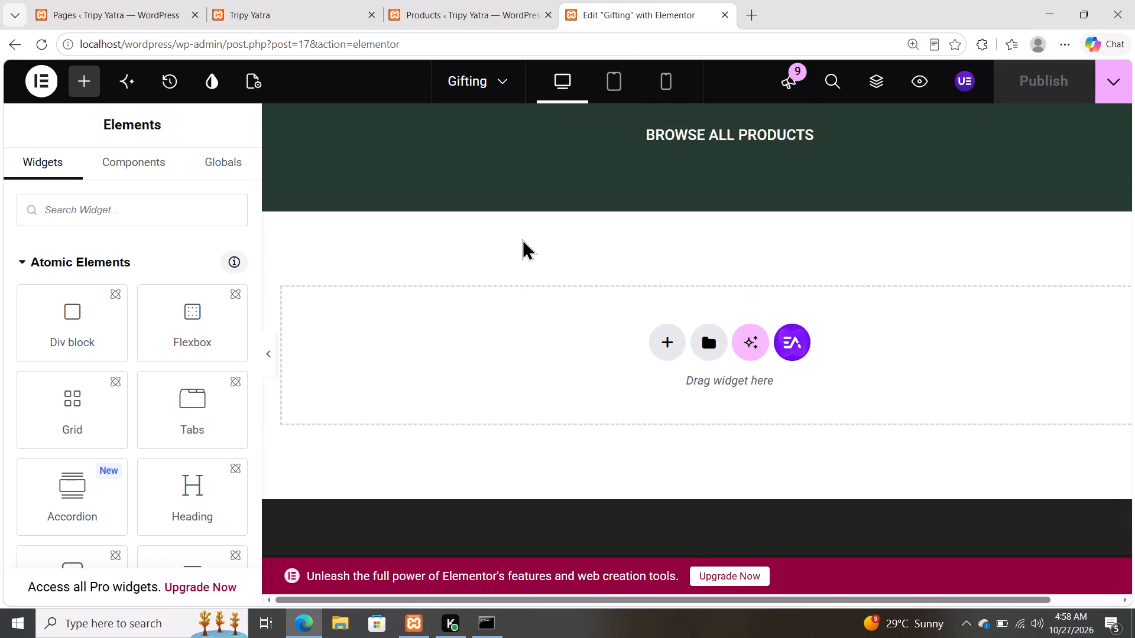
{"action": "scroll", "coordinate": [522, 239], "scroll_direction": "up", "scroll_amount": 15}
{"action": "scroll", "coordinate": [522, 239], "scroll_direction": "down", "scroll_amount": 1}
{"action": "left_click", "coordinate": [522, 239]}
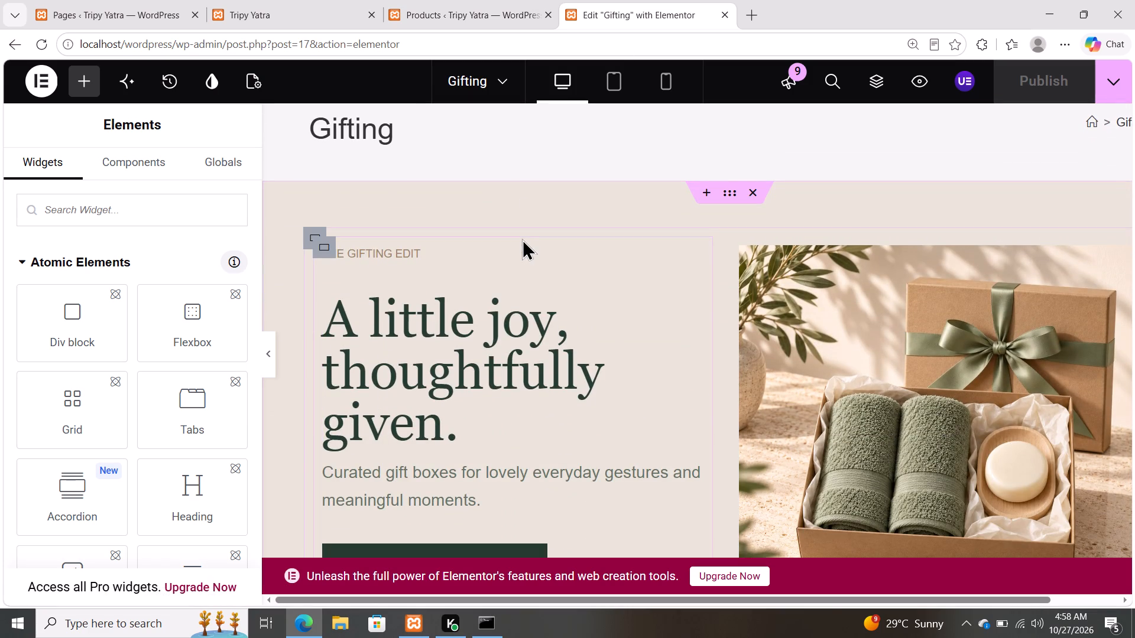
{"action": "left_click", "coordinate": [501, 193]}
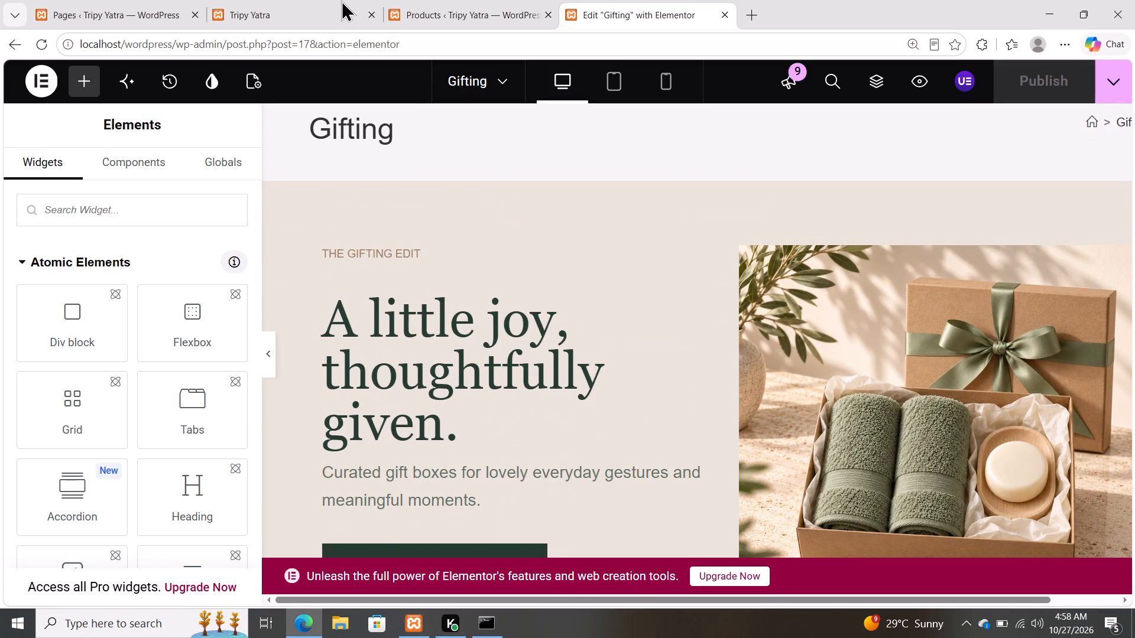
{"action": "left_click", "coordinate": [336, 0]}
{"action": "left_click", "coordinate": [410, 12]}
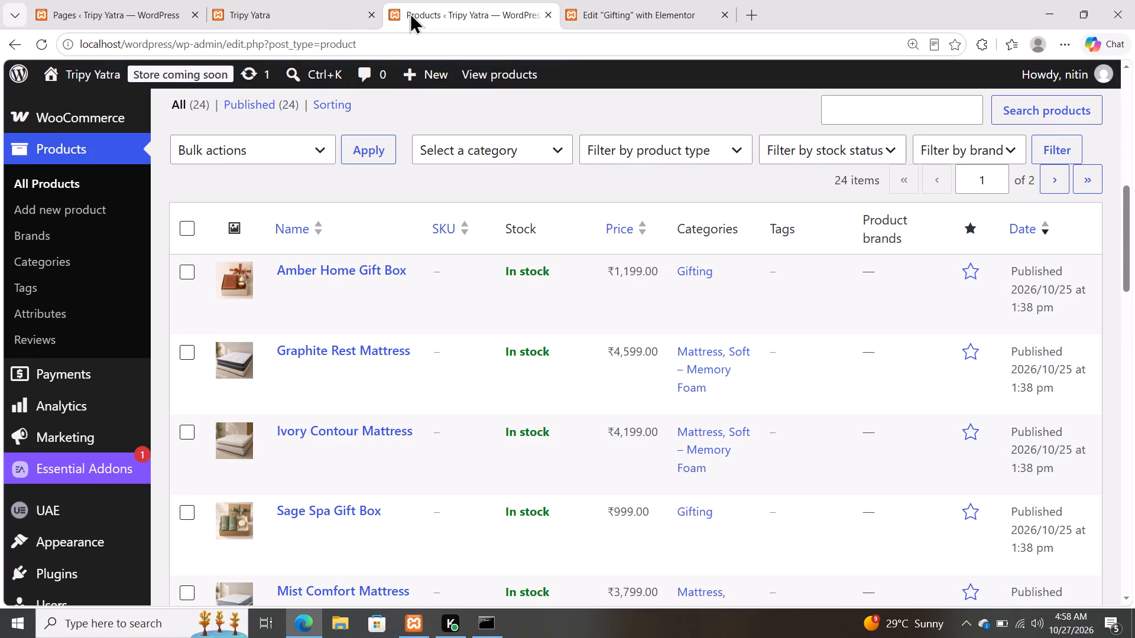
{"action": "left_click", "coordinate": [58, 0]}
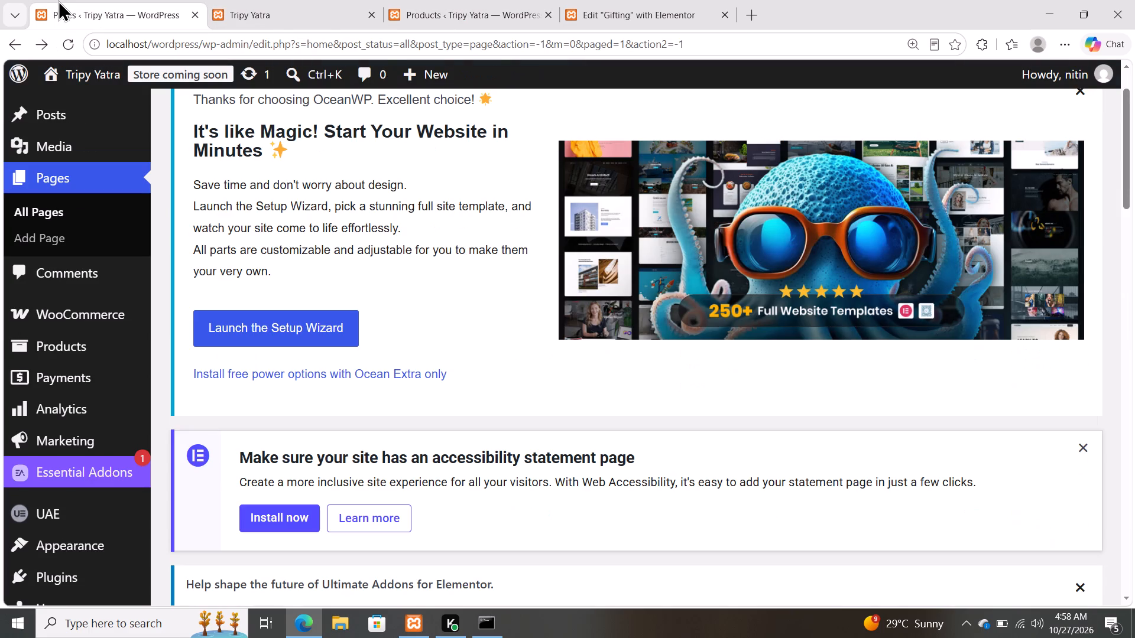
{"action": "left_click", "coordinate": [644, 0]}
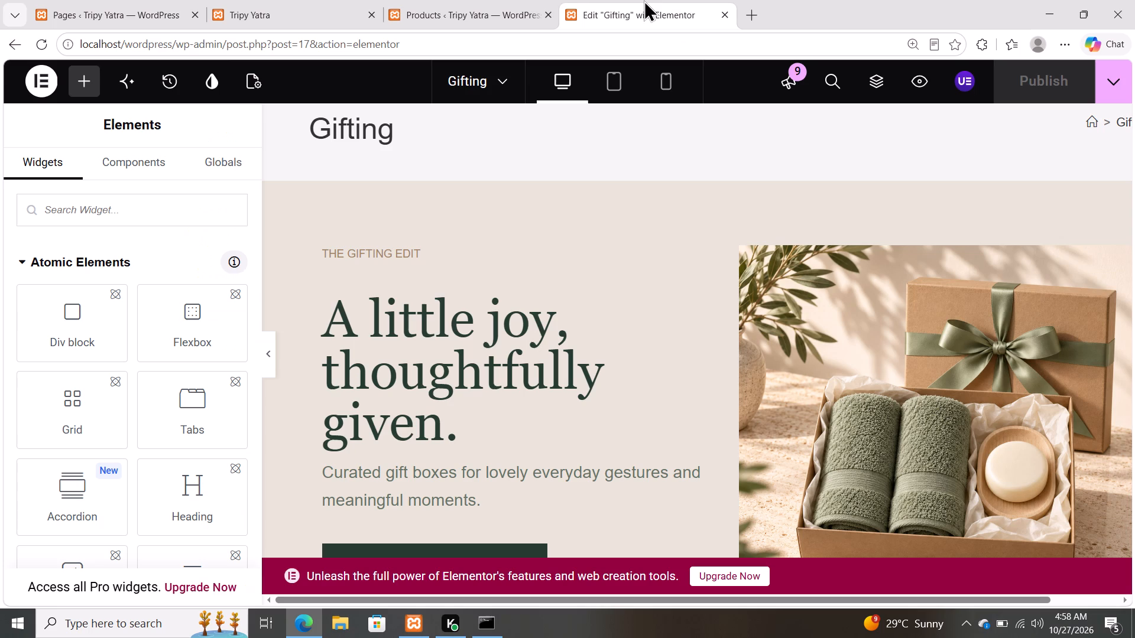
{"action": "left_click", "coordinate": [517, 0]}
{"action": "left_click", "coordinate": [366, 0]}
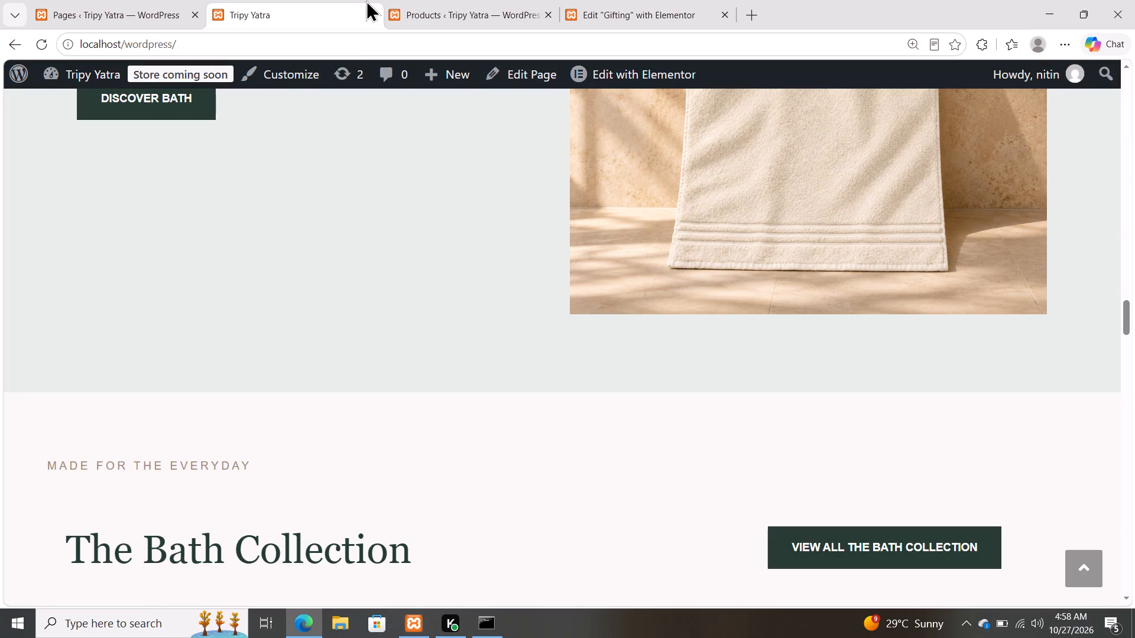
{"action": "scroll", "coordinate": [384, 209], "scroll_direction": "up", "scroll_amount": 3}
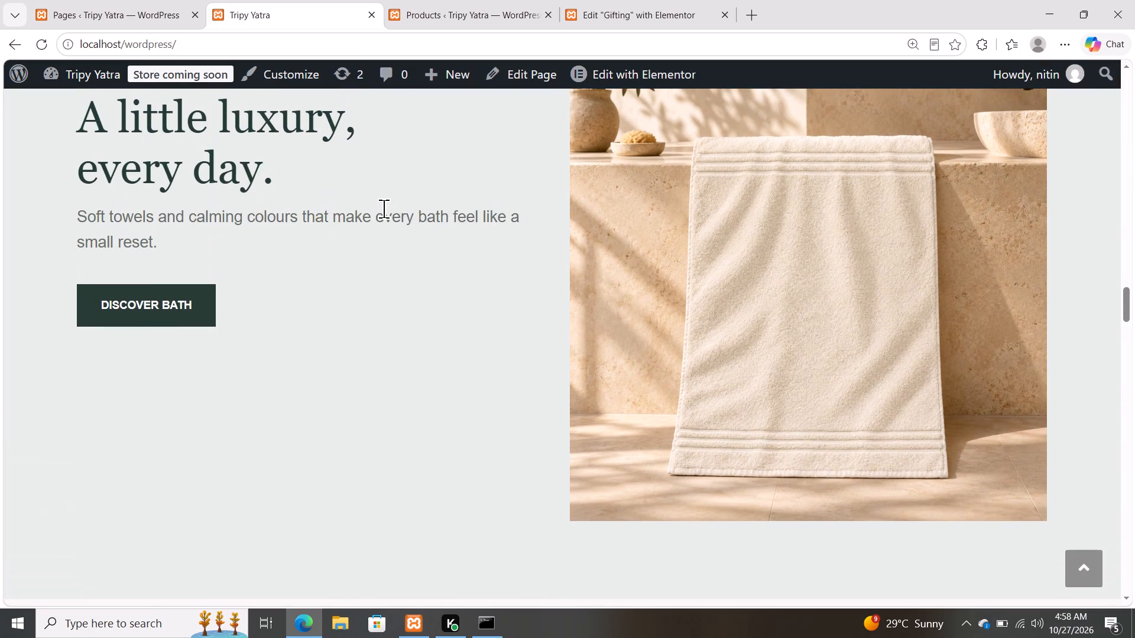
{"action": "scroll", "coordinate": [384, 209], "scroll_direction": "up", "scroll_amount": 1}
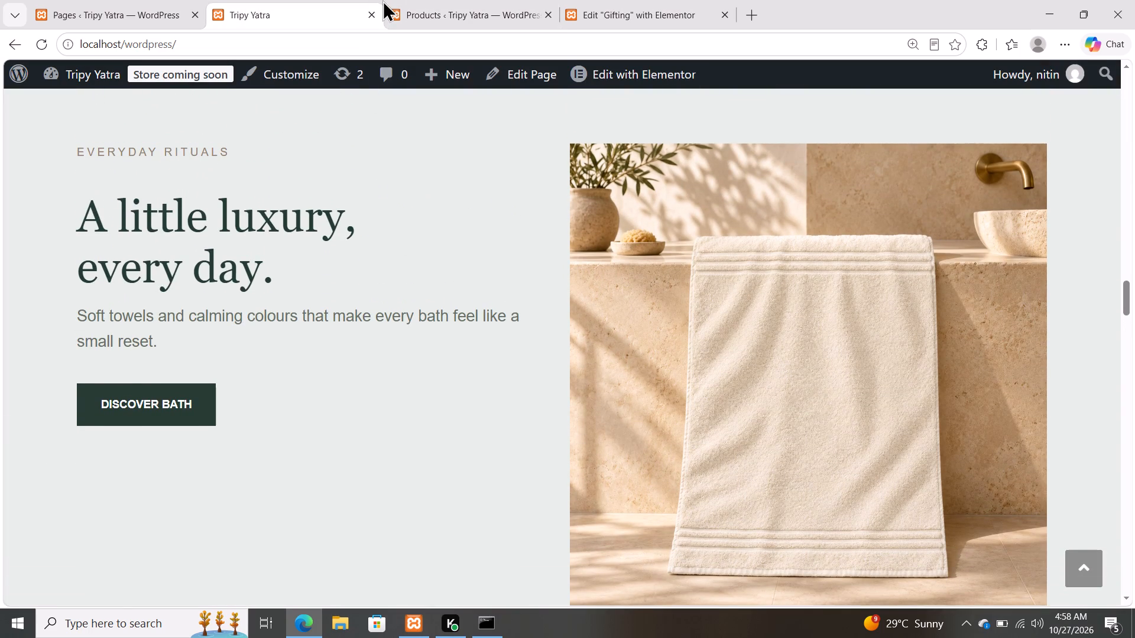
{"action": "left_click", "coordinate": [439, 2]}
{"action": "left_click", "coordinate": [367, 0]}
{"action": "left_click", "coordinate": [160, 0]}
{"action": "scroll", "coordinate": [317, 154], "scroll_direction": "down", "scroll_amount": 5}
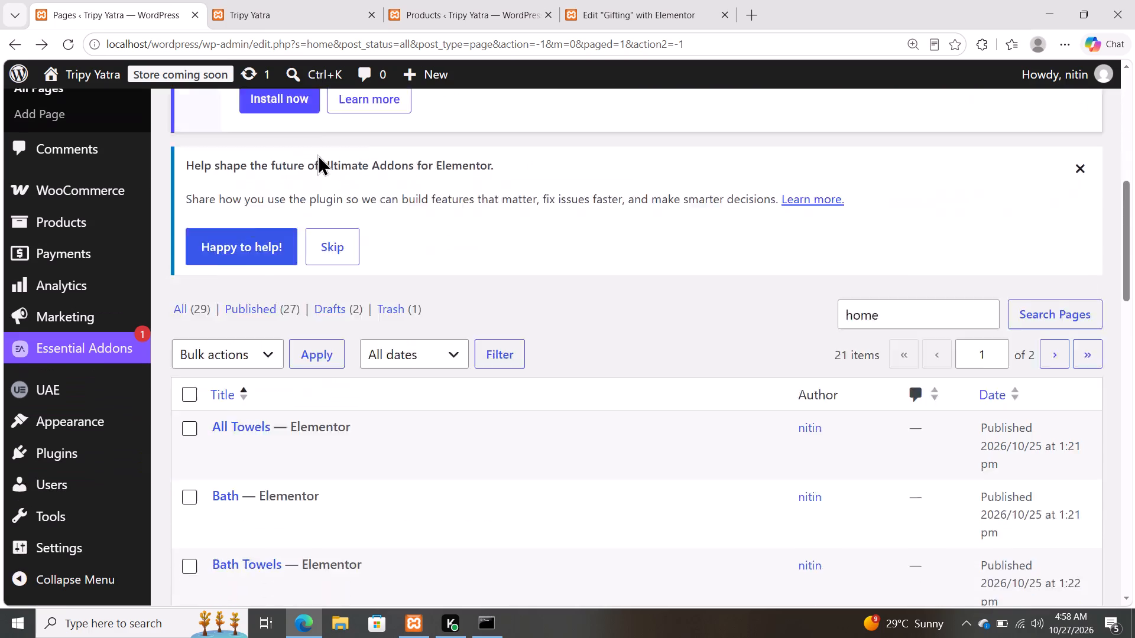
{"action": "scroll", "coordinate": [317, 154], "scroll_direction": "down", "scroll_amount": 1}
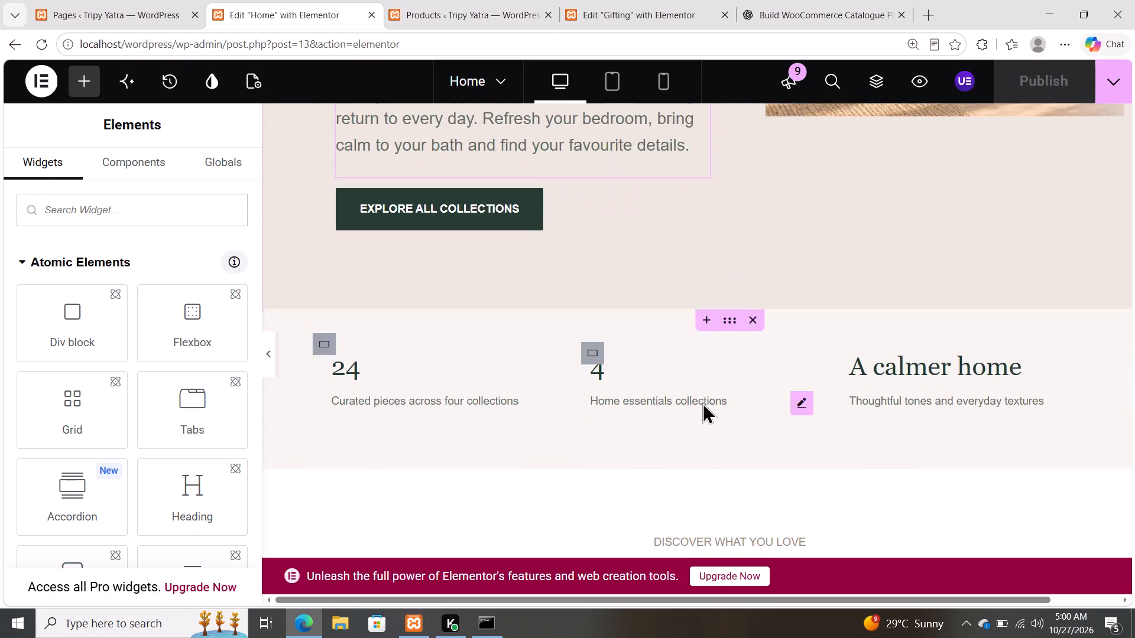
{"action": "scroll", "coordinate": [702, 402], "scroll_direction": "down", "scroll_amount": 6}
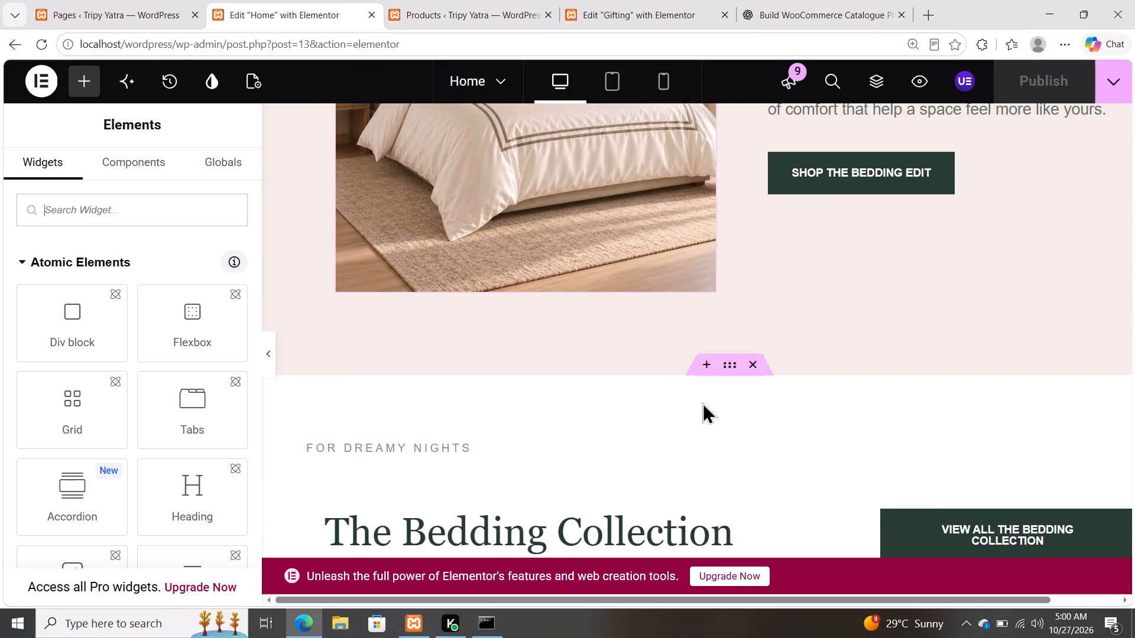
{"action": "scroll", "coordinate": [702, 402], "scroll_direction": "down", "scroll_amount": 2}
{"action": "left_click", "coordinate": [702, 402]}
{"action": "scroll", "coordinate": [701, 291], "scroll_direction": "down", "scroll_amount": 2}
{"action": "scroll", "coordinate": [701, 291], "scroll_direction": "up", "scroll_amount": 1}
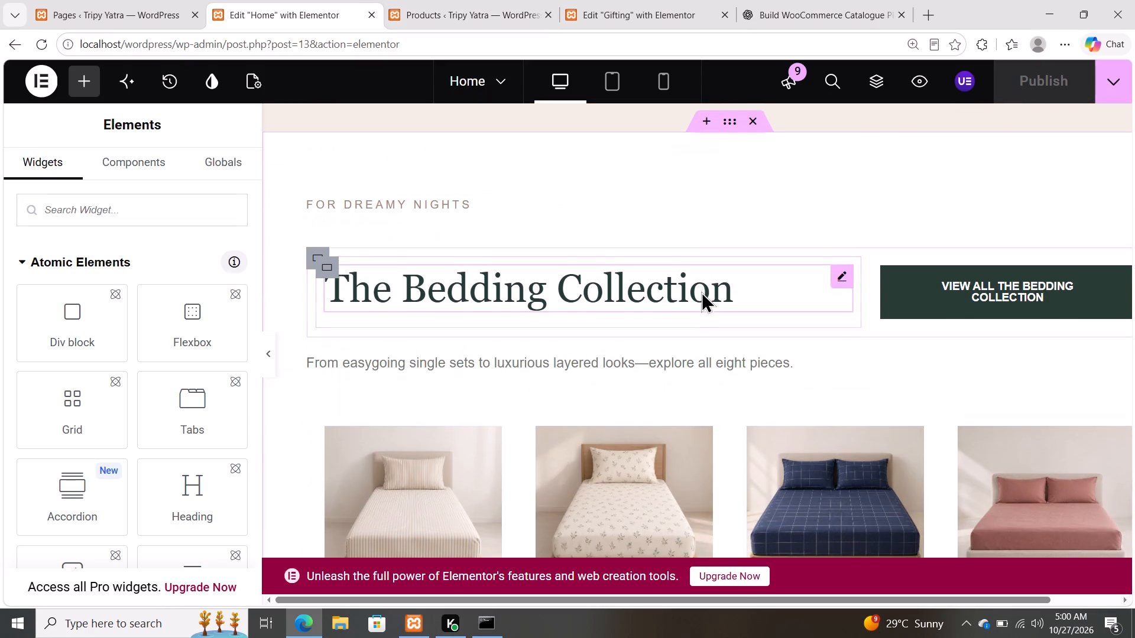
{"action": "scroll", "coordinate": [701, 291], "scroll_direction": "up", "scroll_amount": 1}
{"action": "scroll", "coordinate": [702, 304], "scroll_direction": "down", "scroll_amount": 3}
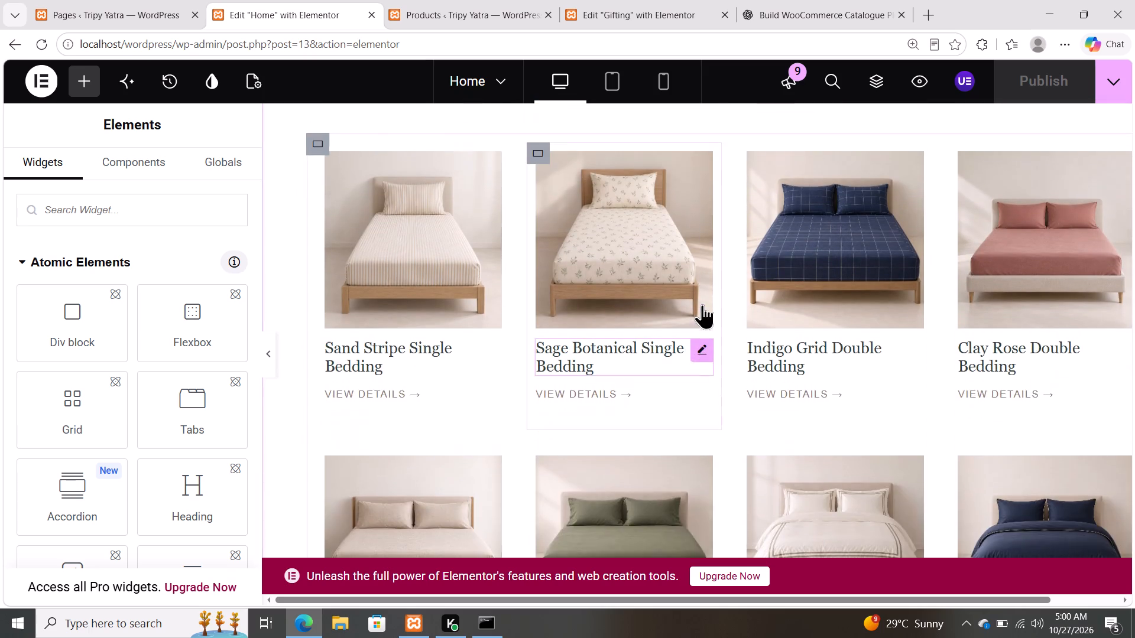
{"action": "scroll", "coordinate": [735, 238], "scroll_direction": "down", "scroll_amount": 6}
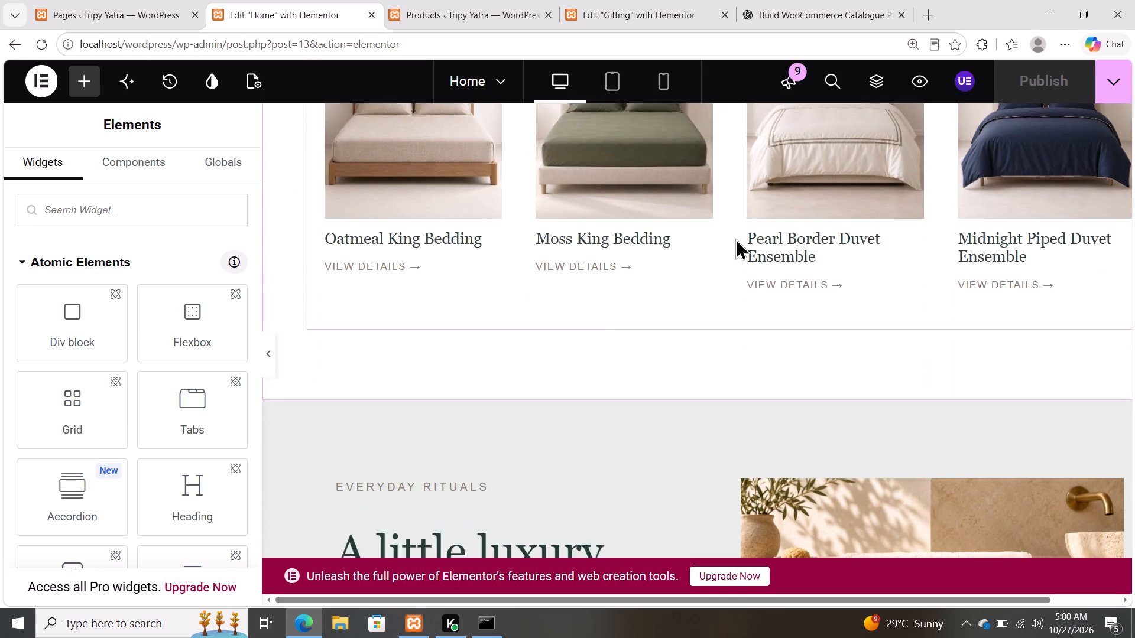
{"action": "scroll", "coordinate": [735, 238], "scroll_direction": "down", "scroll_amount": 1}
Insert a single-column flexbox container between the Bedding Collection products and the Everyday Rituals section.
{"action": "left_click", "coordinate": [706, 316]}
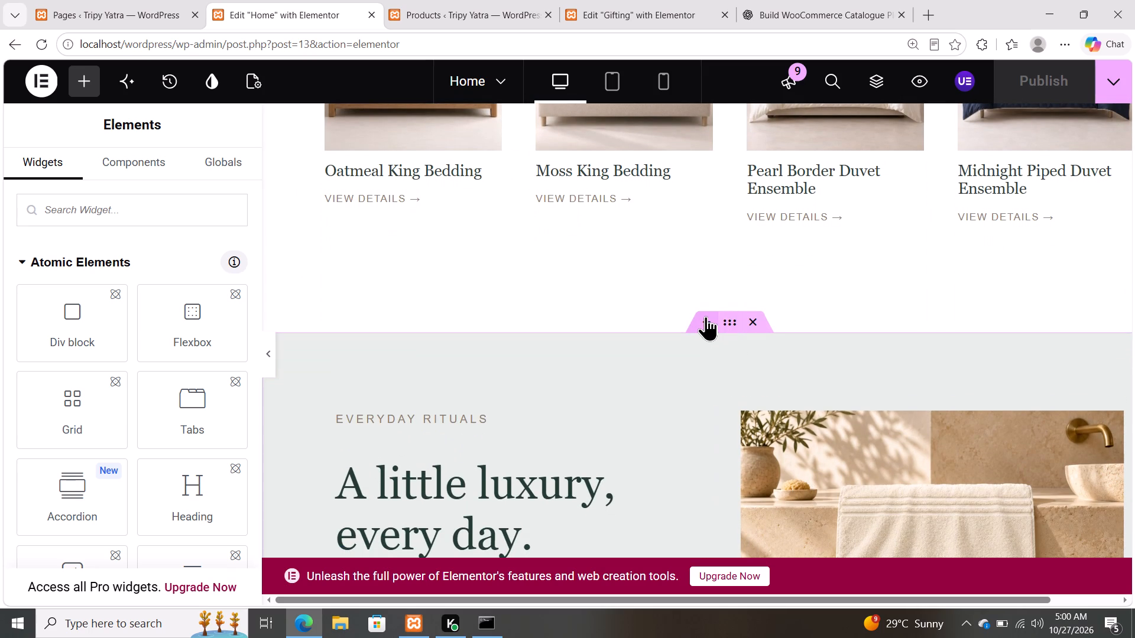
{"action": "left_click", "coordinate": [675, 415]}
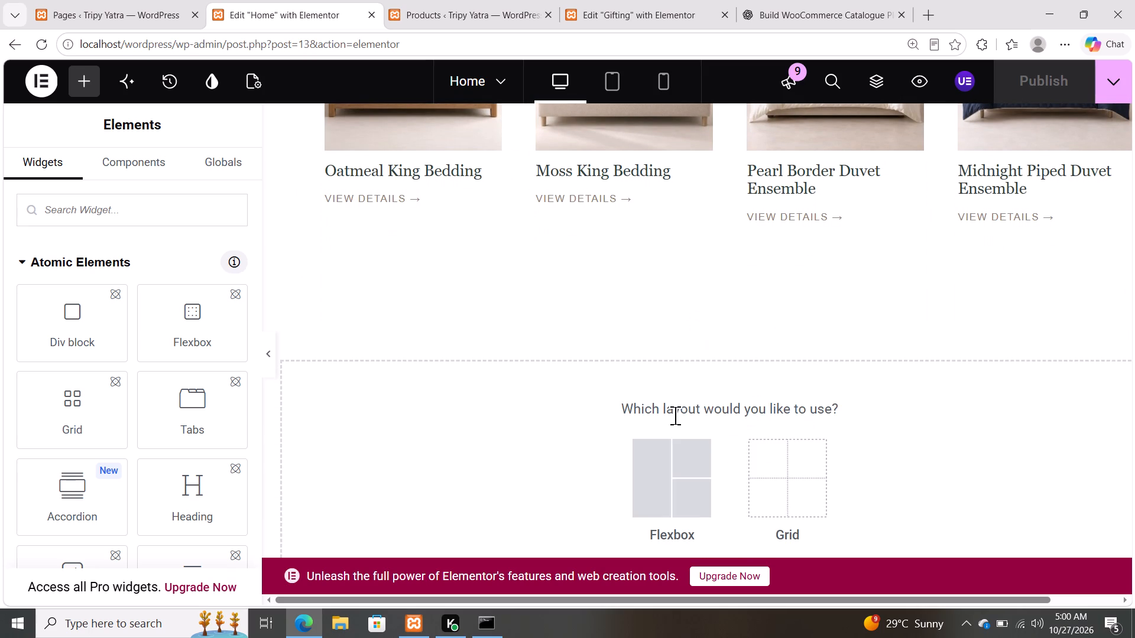
{"action": "left_click", "coordinate": [669, 460]}
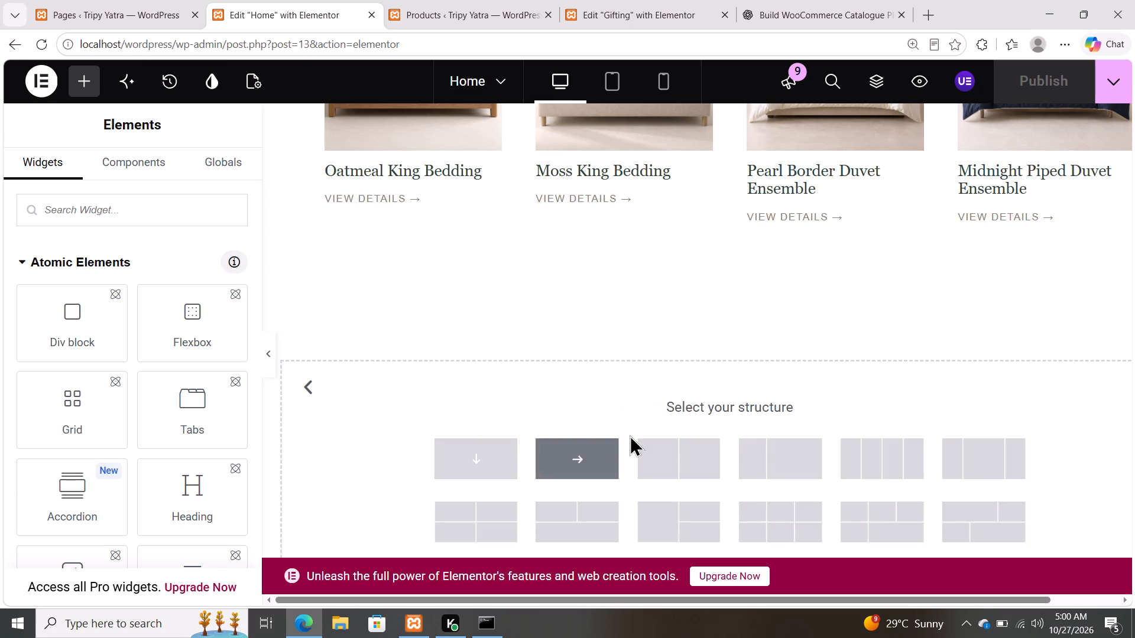
{"action": "left_click", "coordinate": [498, 448]}
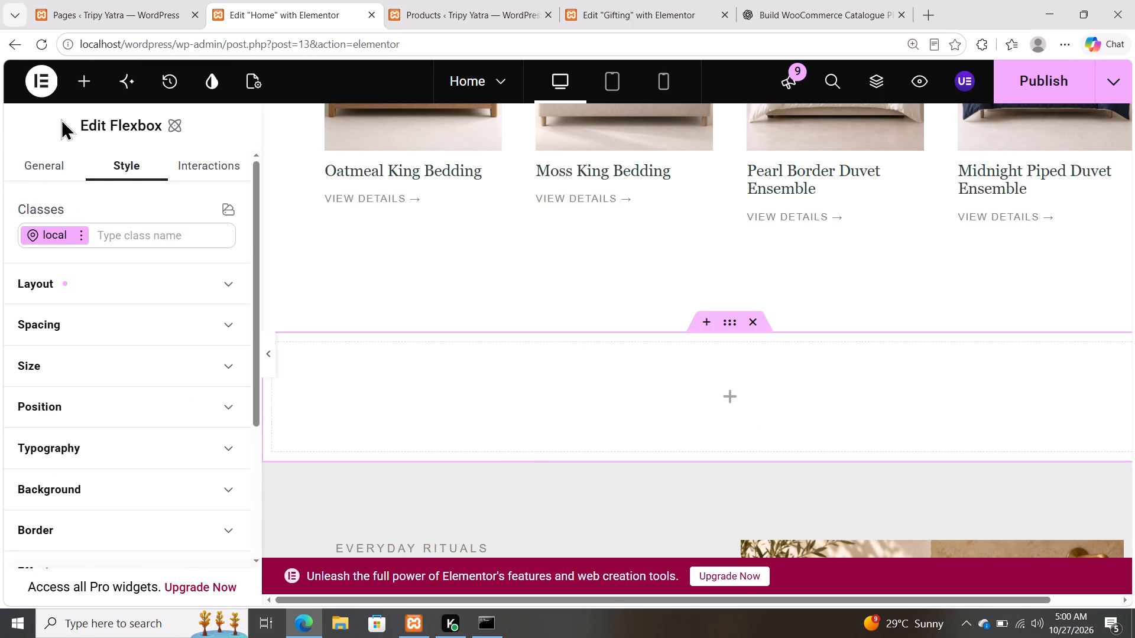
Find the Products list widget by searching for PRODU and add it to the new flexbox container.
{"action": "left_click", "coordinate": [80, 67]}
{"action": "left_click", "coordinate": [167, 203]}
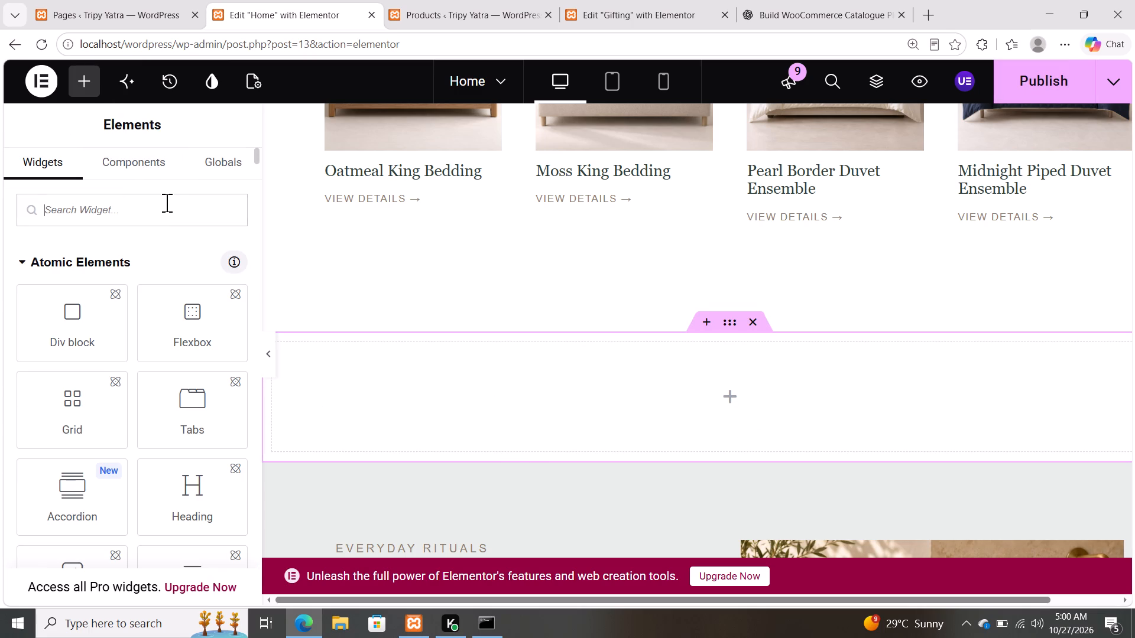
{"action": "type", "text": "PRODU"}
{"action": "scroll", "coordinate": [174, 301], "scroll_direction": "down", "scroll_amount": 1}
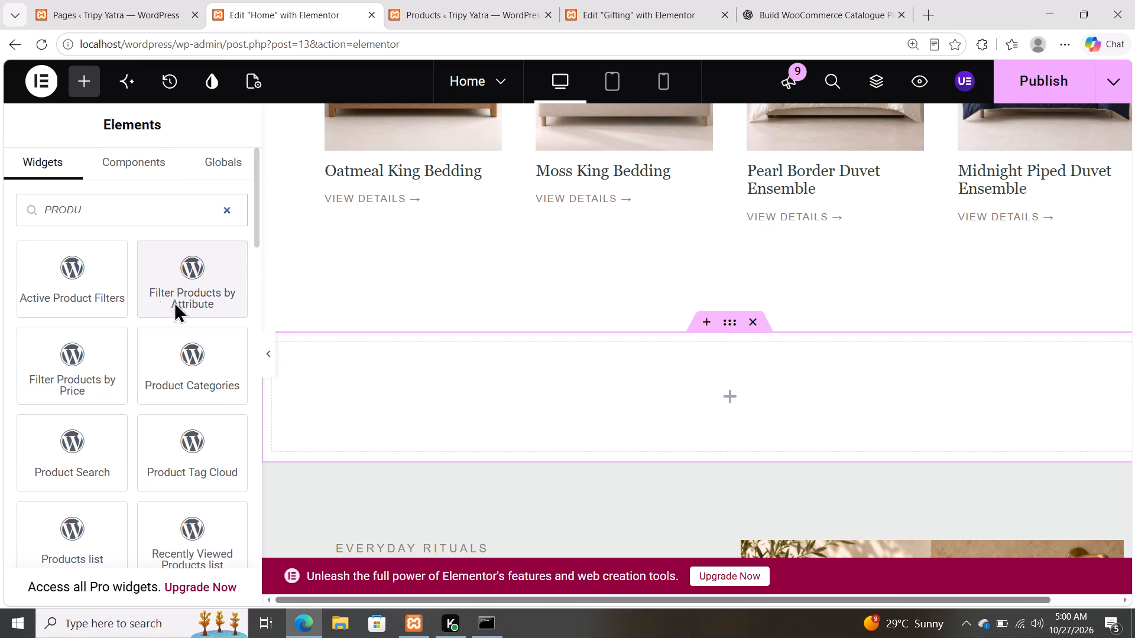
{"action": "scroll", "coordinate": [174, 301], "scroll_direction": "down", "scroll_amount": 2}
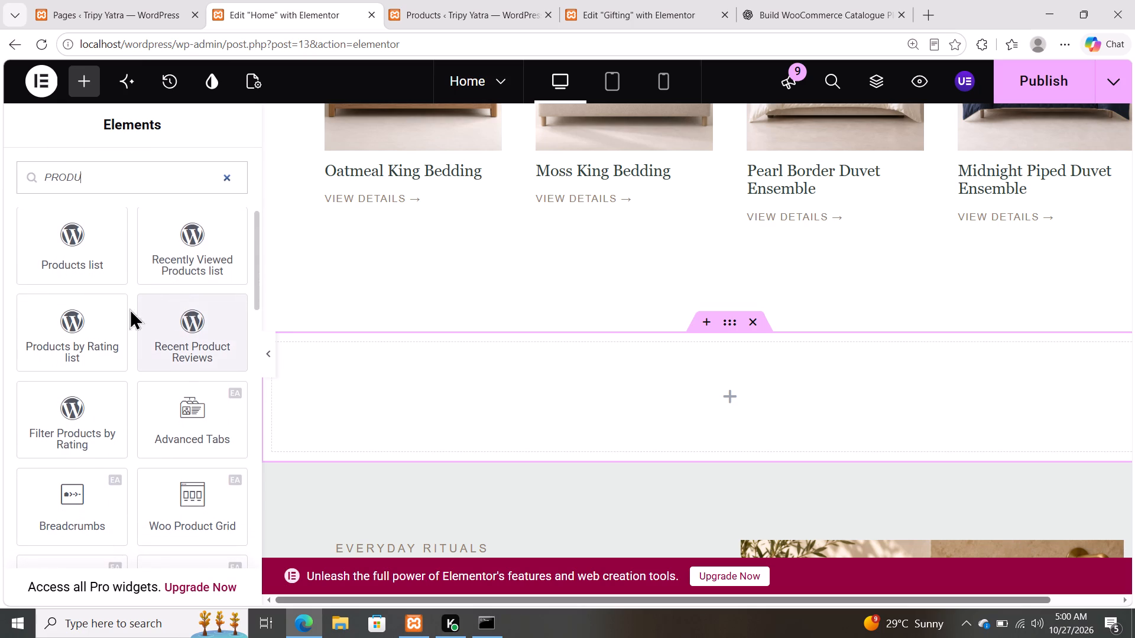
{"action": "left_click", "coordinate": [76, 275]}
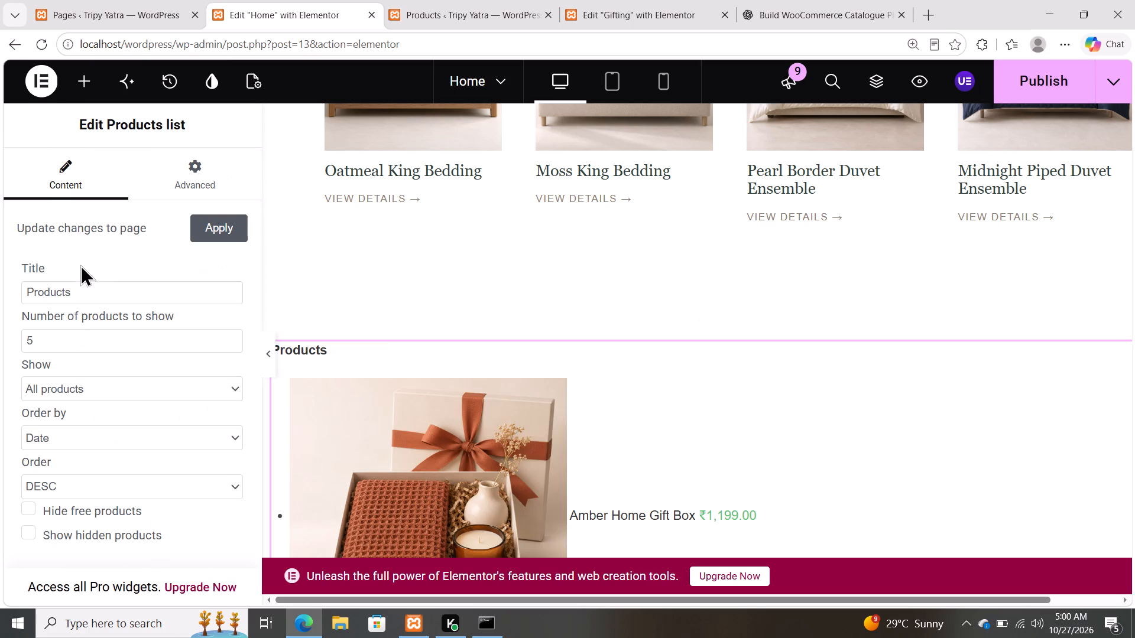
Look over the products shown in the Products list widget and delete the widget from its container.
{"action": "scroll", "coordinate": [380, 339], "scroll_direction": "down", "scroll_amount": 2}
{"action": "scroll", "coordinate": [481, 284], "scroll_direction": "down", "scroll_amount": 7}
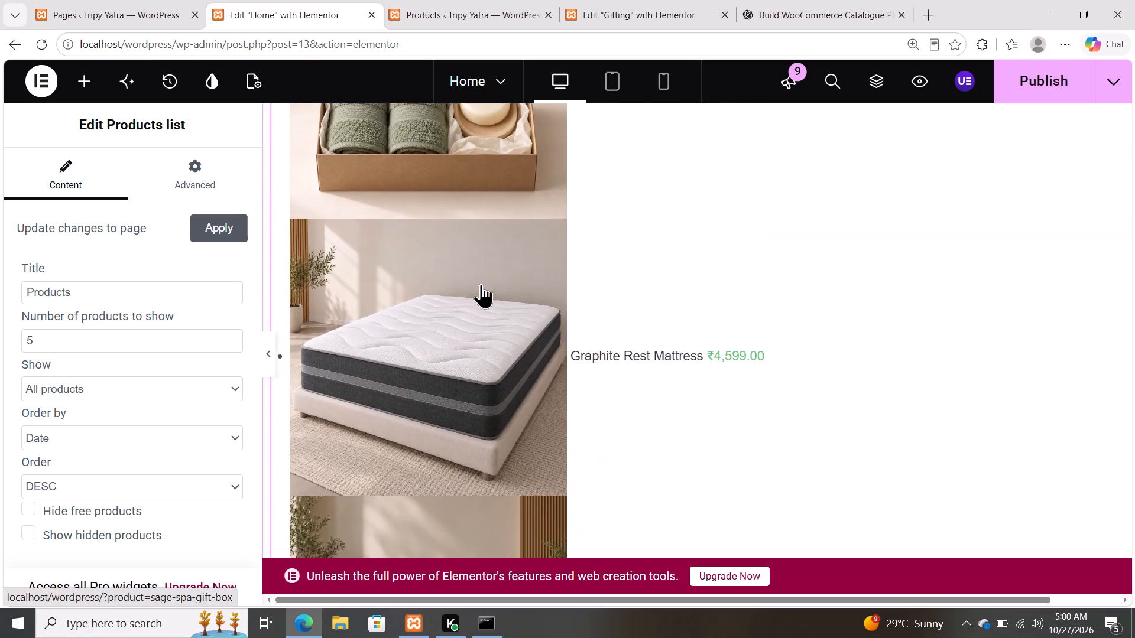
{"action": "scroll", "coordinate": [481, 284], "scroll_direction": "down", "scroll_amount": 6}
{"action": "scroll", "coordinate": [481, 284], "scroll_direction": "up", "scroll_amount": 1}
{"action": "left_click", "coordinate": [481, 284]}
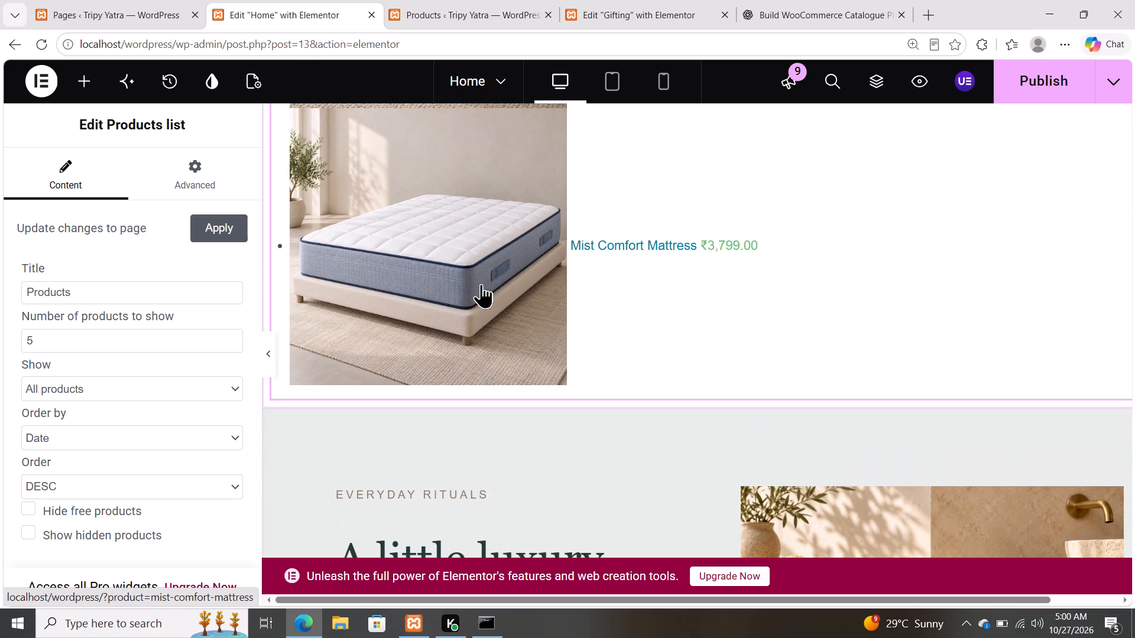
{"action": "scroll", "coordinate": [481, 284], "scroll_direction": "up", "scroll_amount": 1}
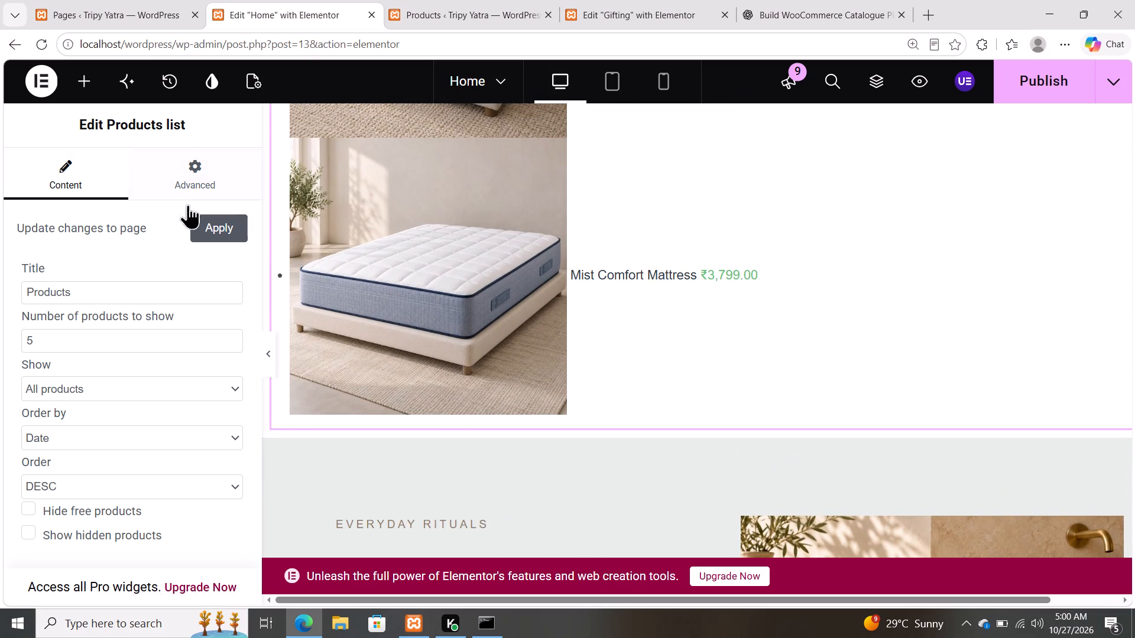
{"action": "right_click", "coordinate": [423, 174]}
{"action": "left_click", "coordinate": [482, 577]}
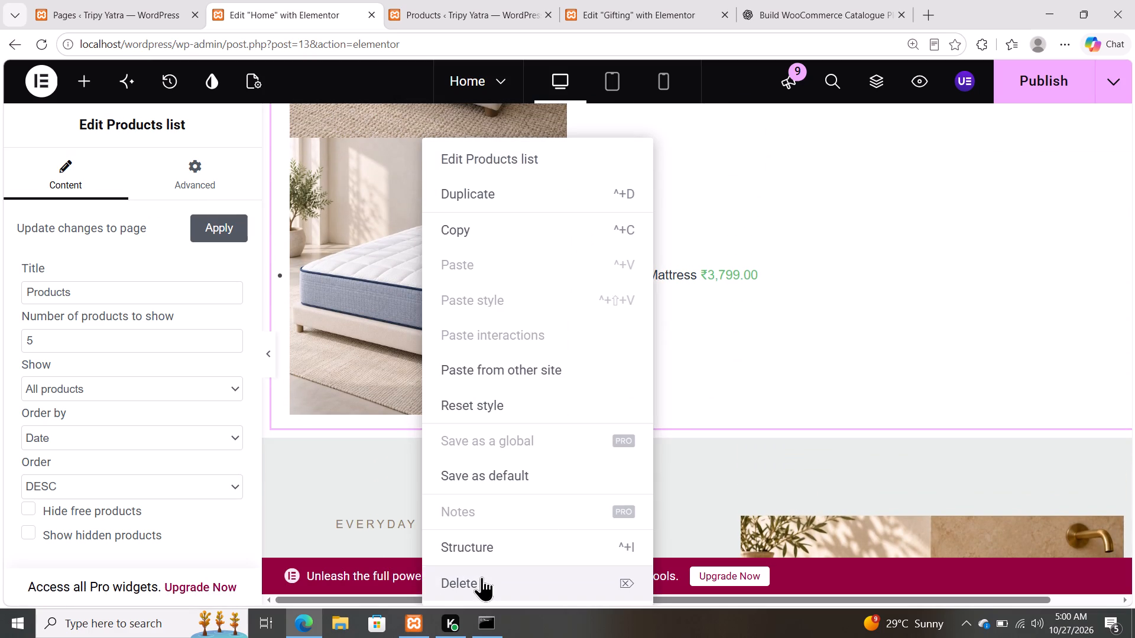
Insert a row-direction flexbox container between the Bath Collection products and the Mattress Collection section.
{"action": "scroll", "coordinate": [570, 332], "scroll_direction": "up", "scroll_amount": 6}
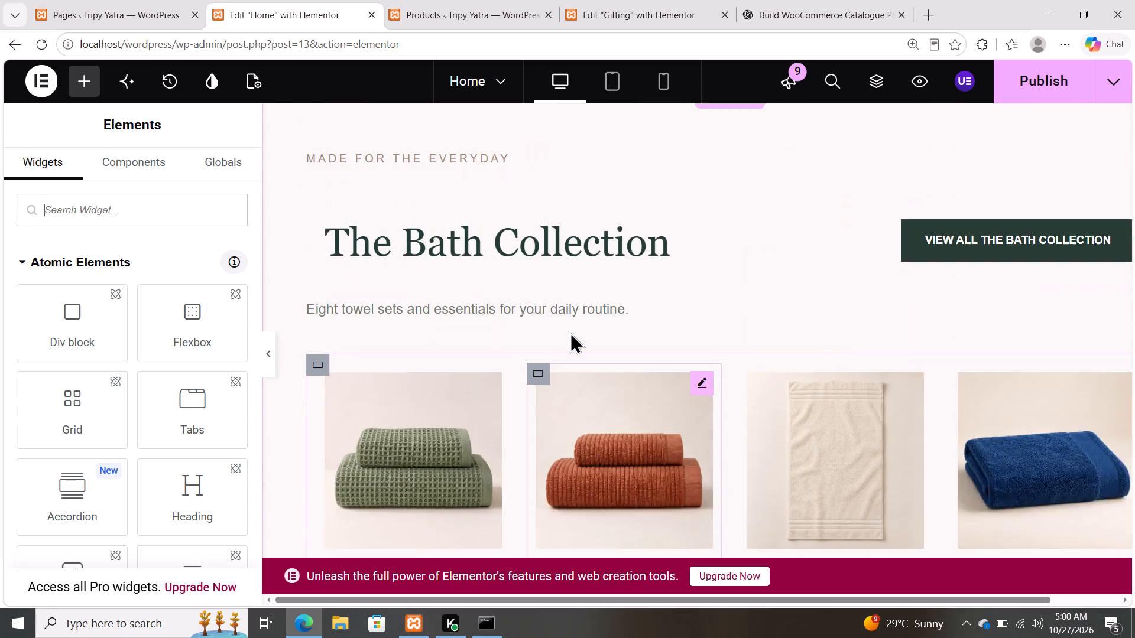
{"action": "scroll", "coordinate": [570, 332], "scroll_direction": "up", "scroll_amount": 2}
{"action": "scroll", "coordinate": [693, 278], "scroll_direction": "down", "scroll_amount": 2}
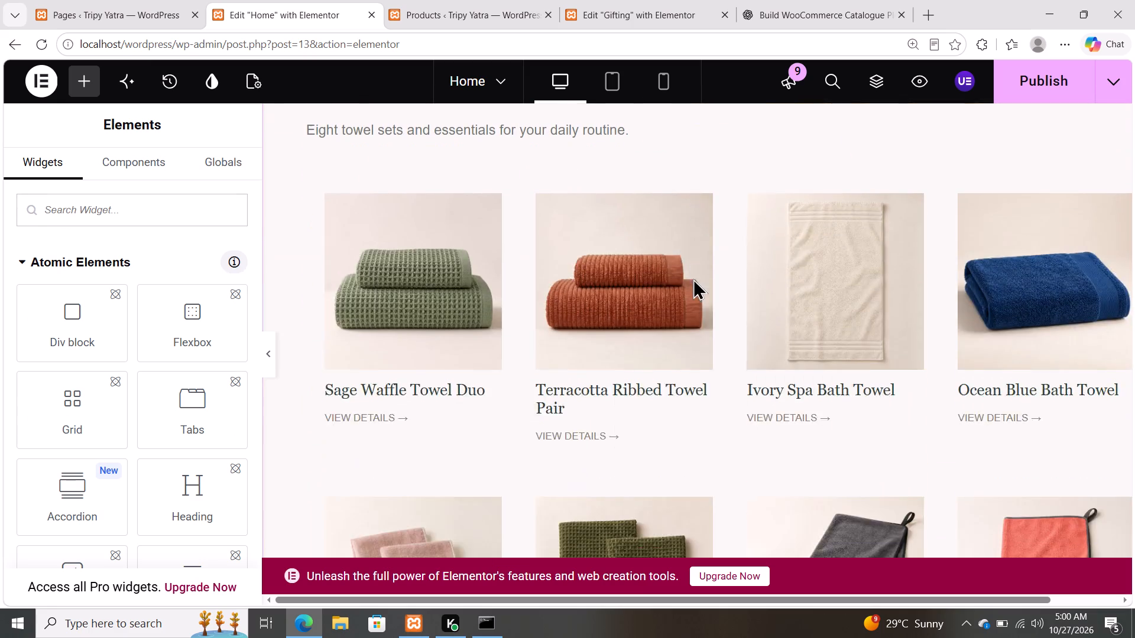
{"action": "scroll", "coordinate": [693, 278], "scroll_direction": "down", "scroll_amount": 6}
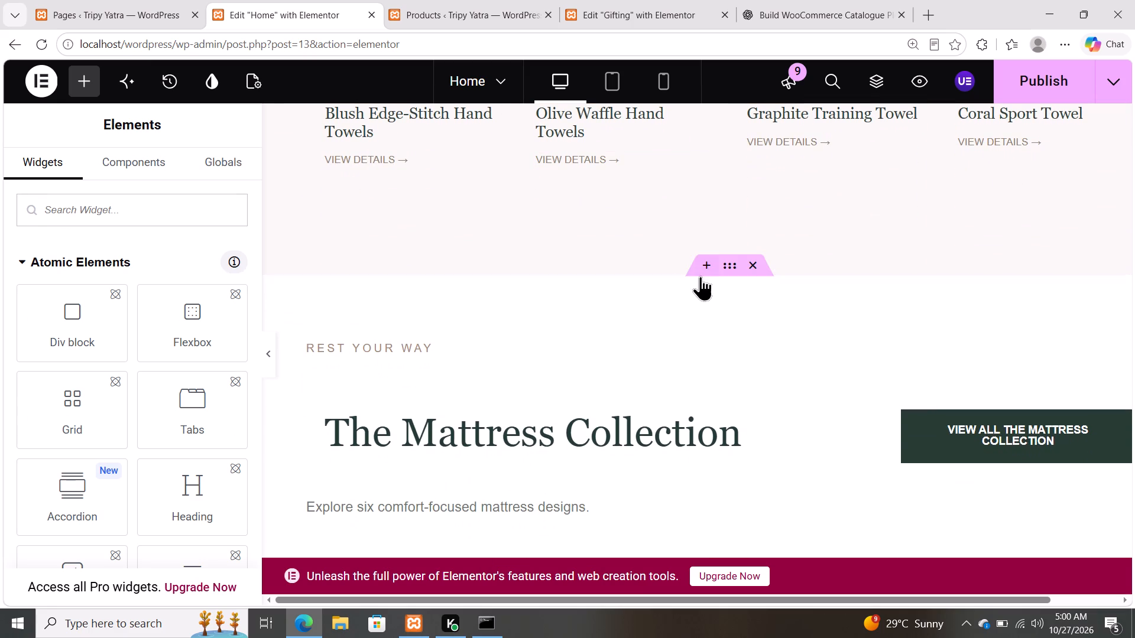
{"action": "left_click", "coordinate": [703, 262]}
{"action": "left_click", "coordinate": [669, 377]}
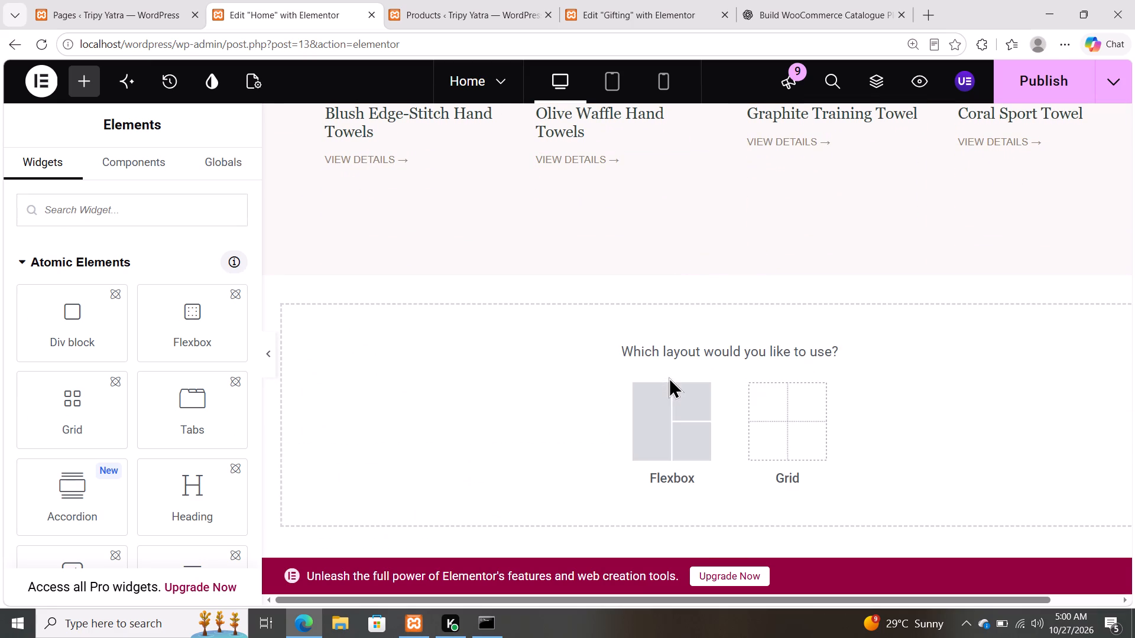
{"action": "left_click", "coordinate": [664, 428]}
{"action": "left_click", "coordinate": [569, 406]}
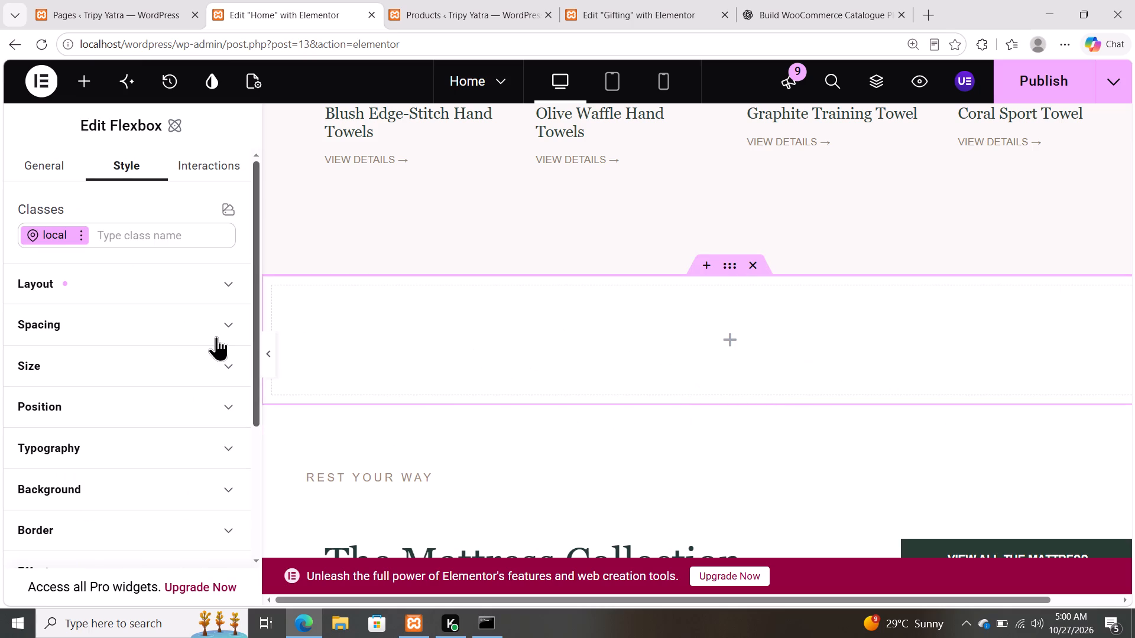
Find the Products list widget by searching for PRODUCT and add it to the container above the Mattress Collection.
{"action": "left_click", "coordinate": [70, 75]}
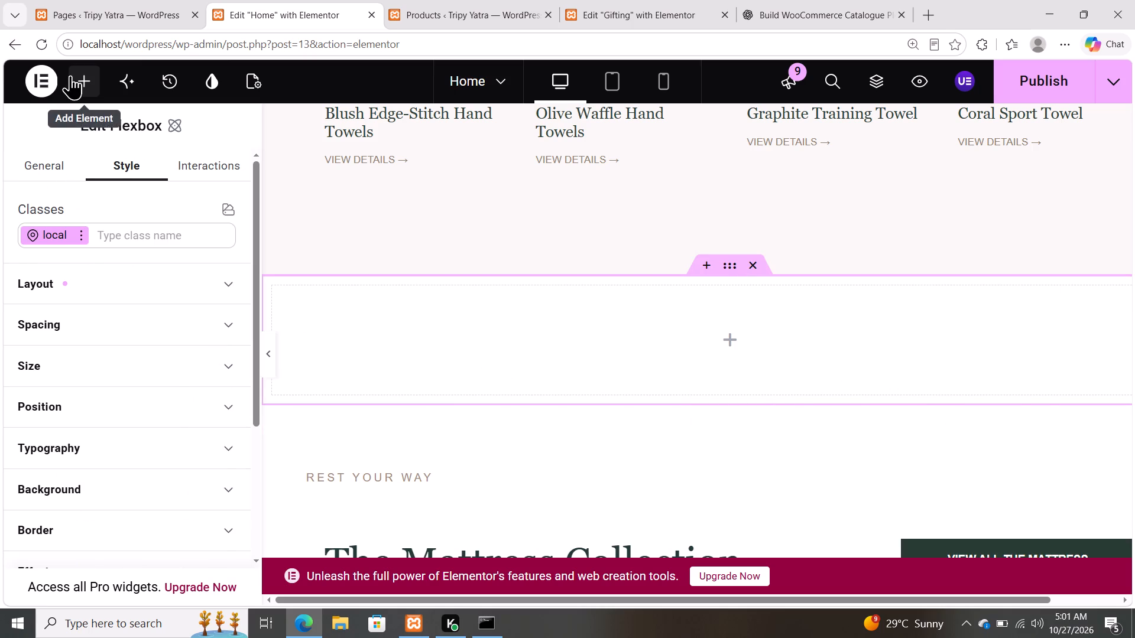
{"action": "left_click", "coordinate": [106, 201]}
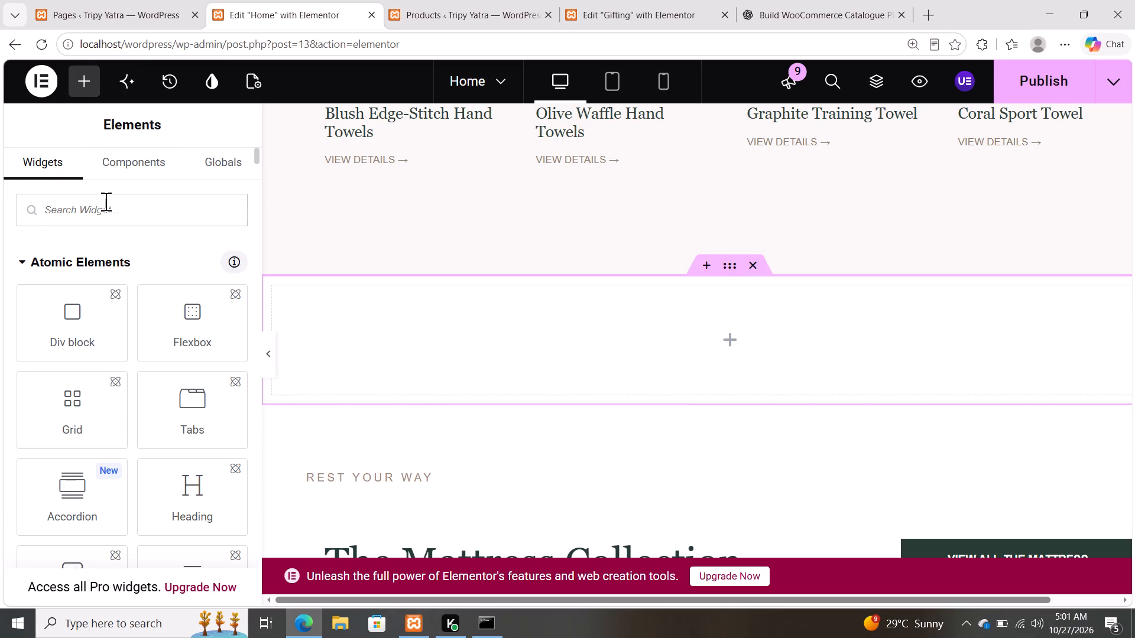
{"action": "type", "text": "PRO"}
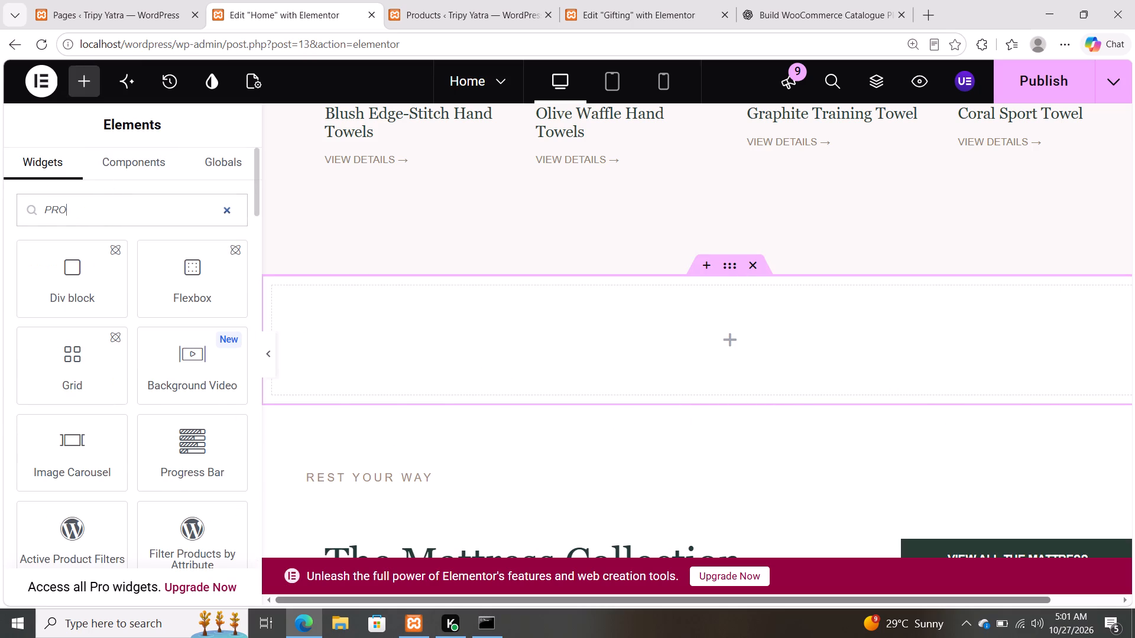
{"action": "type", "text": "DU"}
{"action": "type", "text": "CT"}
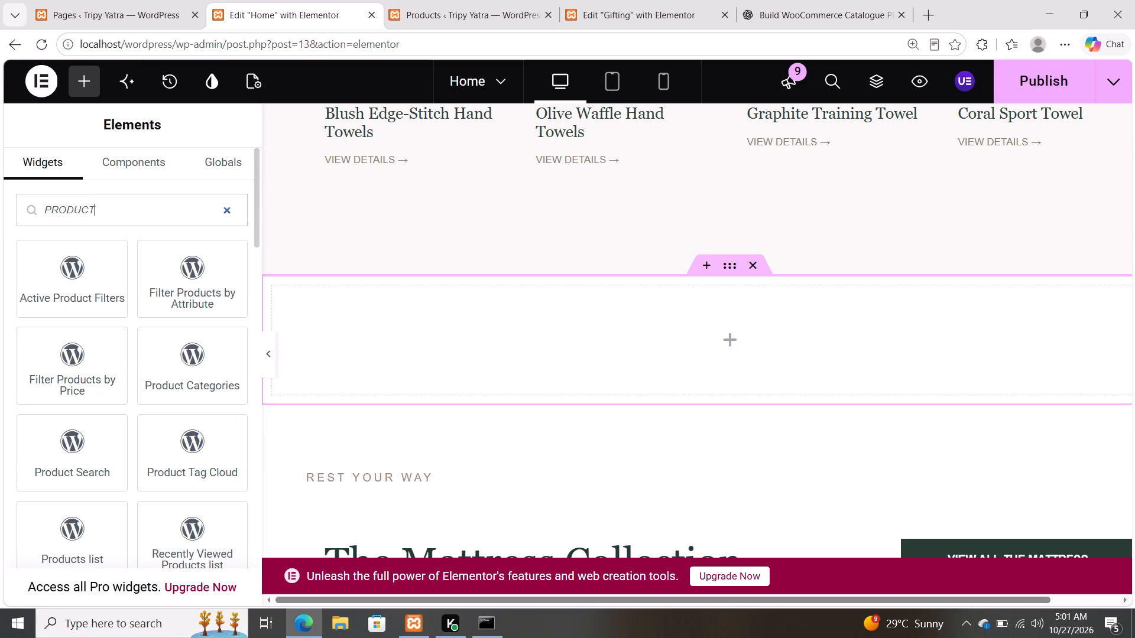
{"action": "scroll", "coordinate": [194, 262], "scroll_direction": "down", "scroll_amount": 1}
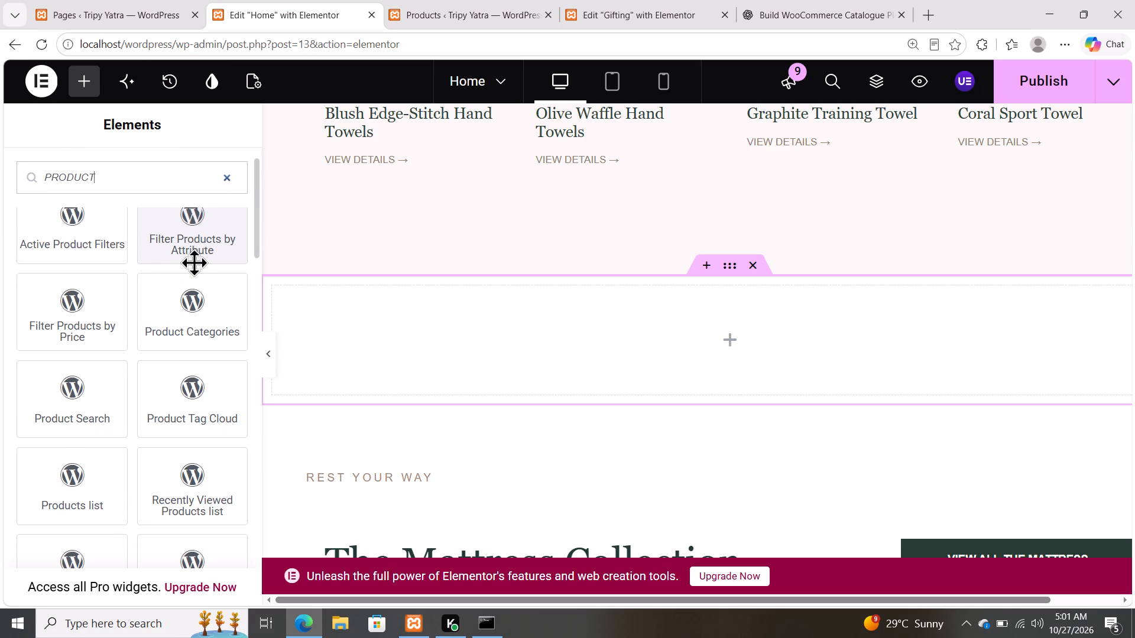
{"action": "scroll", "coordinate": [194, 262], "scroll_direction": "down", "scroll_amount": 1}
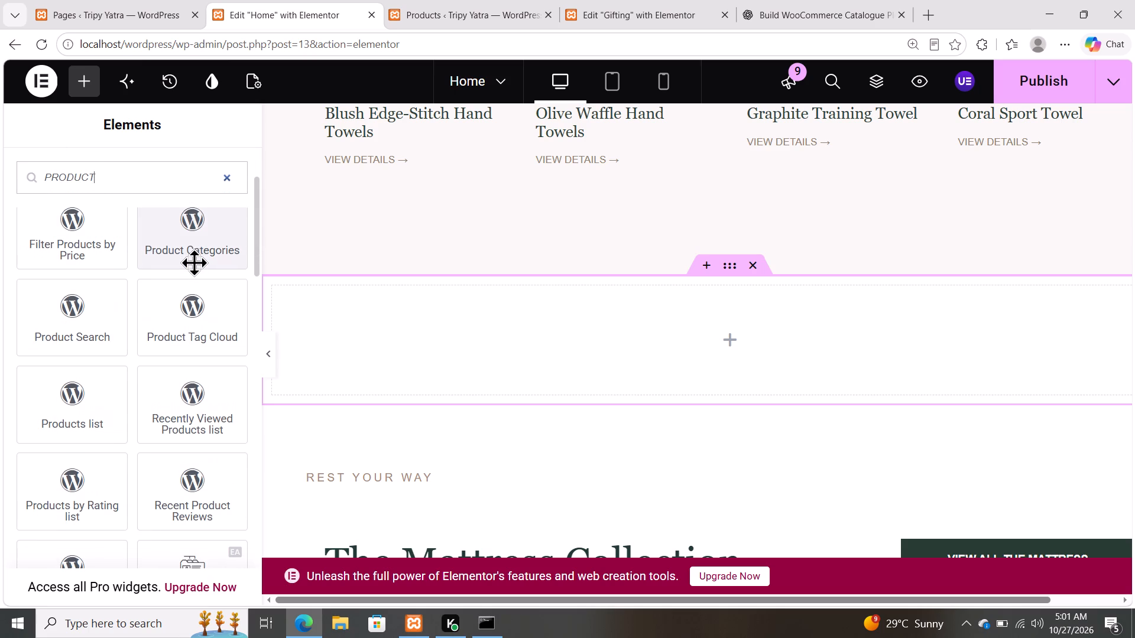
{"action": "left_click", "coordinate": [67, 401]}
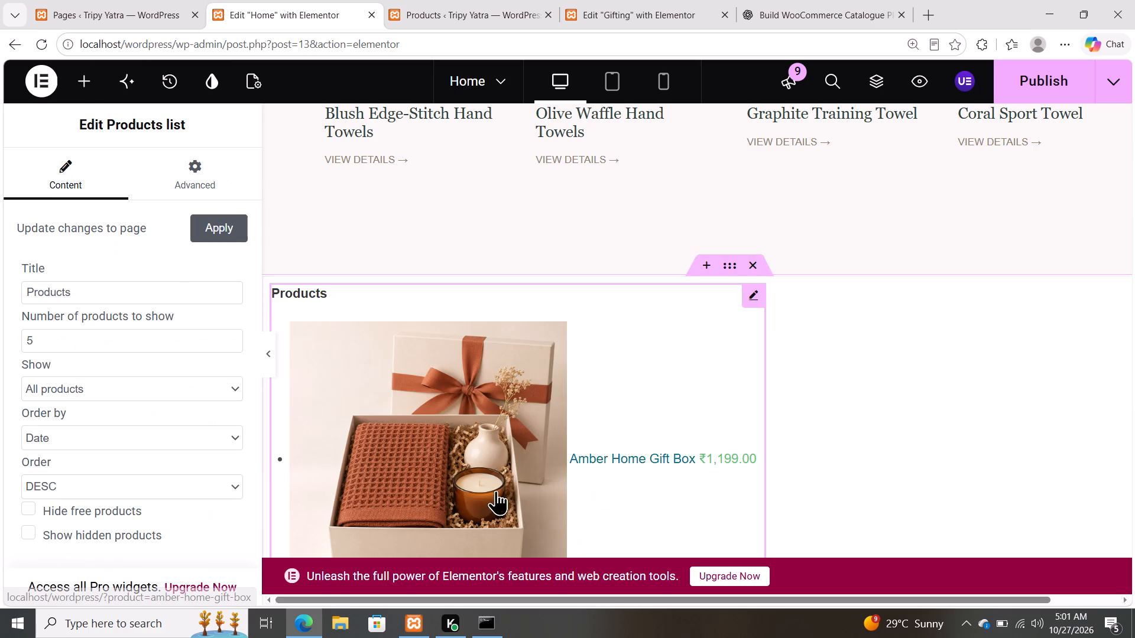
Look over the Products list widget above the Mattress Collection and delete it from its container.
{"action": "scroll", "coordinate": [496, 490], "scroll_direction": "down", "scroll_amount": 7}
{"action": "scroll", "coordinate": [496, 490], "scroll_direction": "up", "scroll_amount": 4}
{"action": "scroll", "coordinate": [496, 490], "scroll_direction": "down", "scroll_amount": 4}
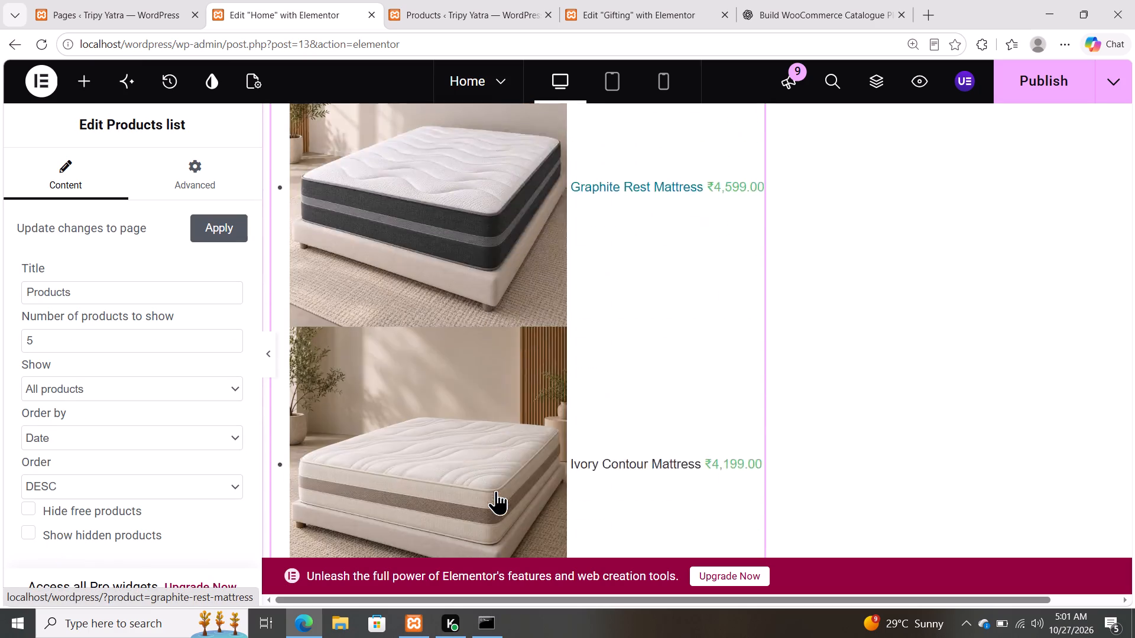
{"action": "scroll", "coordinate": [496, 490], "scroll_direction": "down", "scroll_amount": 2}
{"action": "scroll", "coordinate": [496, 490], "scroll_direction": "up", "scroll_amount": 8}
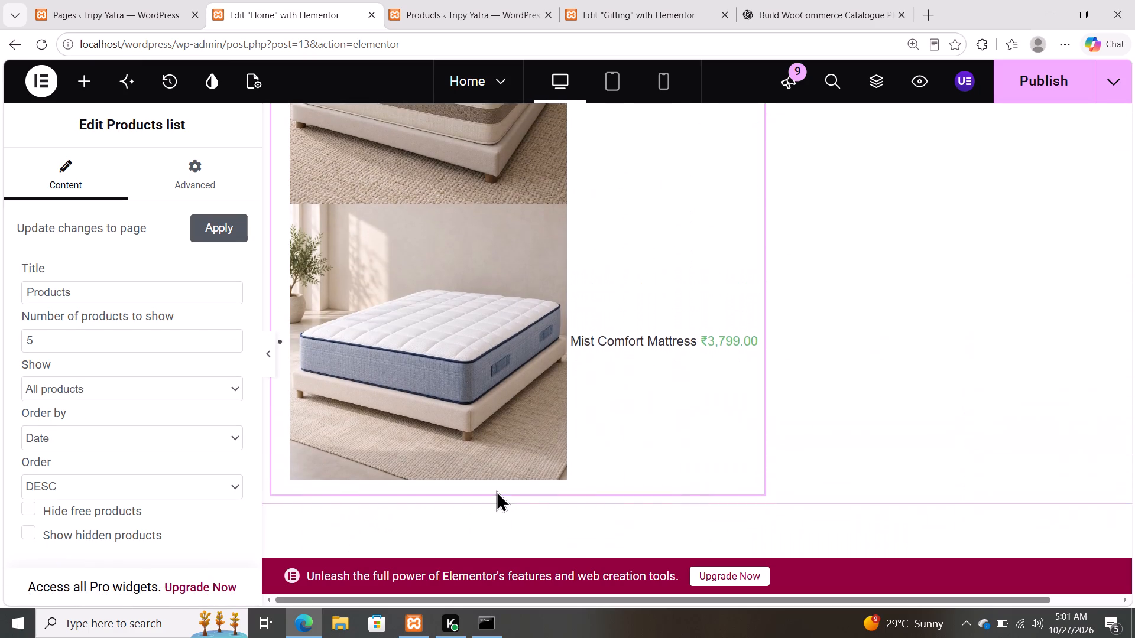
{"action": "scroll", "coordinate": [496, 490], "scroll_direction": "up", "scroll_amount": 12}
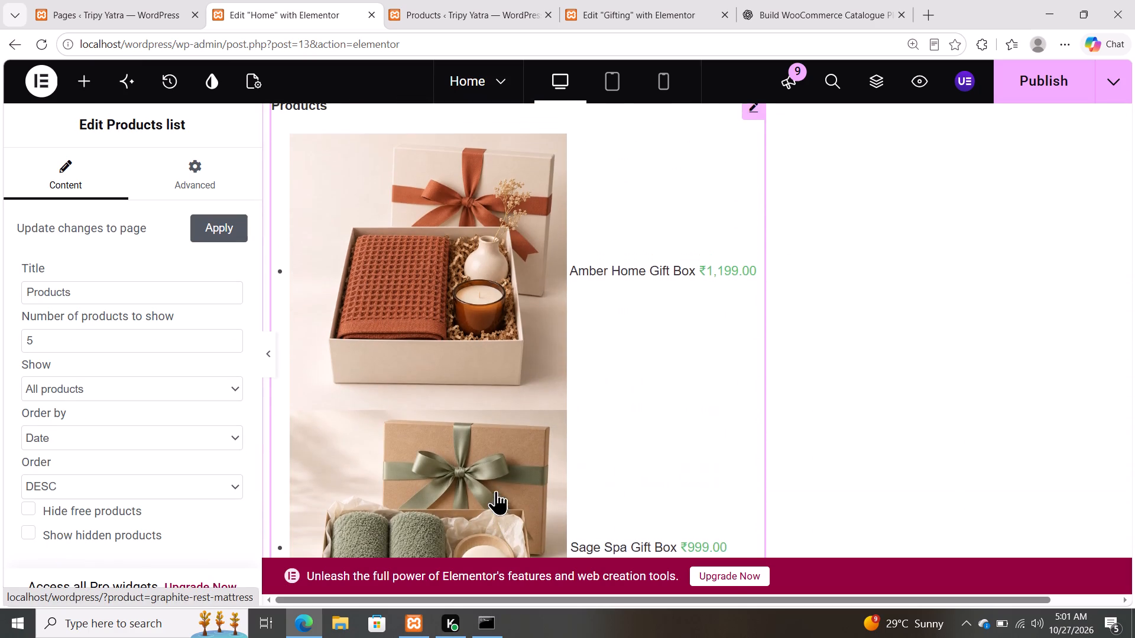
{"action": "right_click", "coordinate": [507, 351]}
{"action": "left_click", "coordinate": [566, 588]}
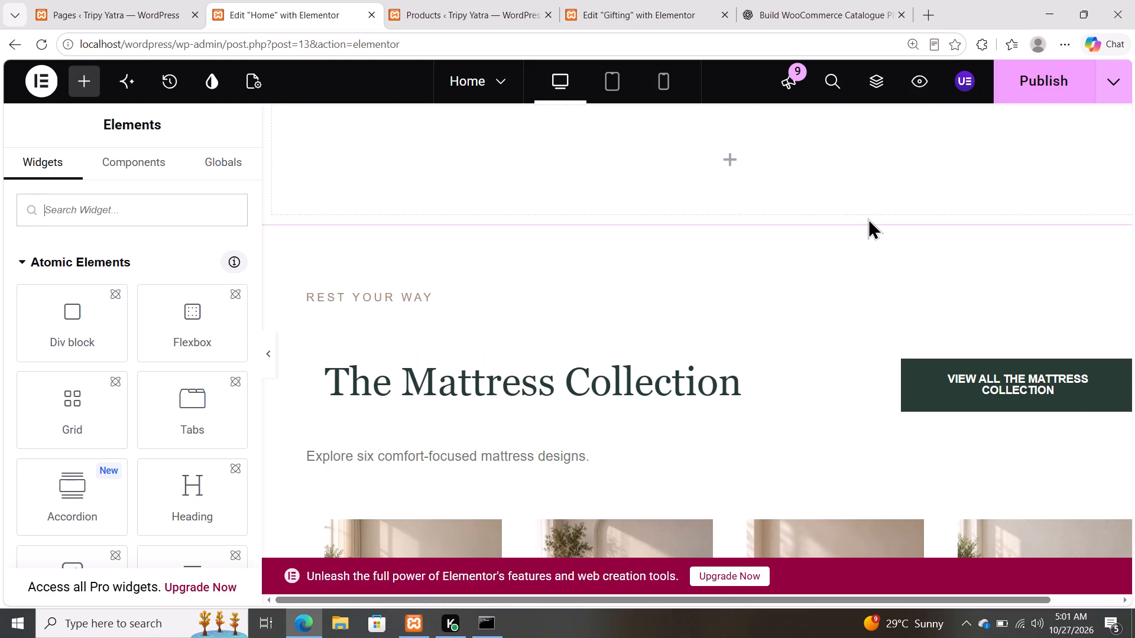
Delete the empty flexbox container above the Mattress Collection section and publish the Home page.
{"action": "scroll", "coordinate": [868, 218], "scroll_direction": "up", "scroll_amount": 2}
{"action": "right_click", "coordinate": [751, 373]}
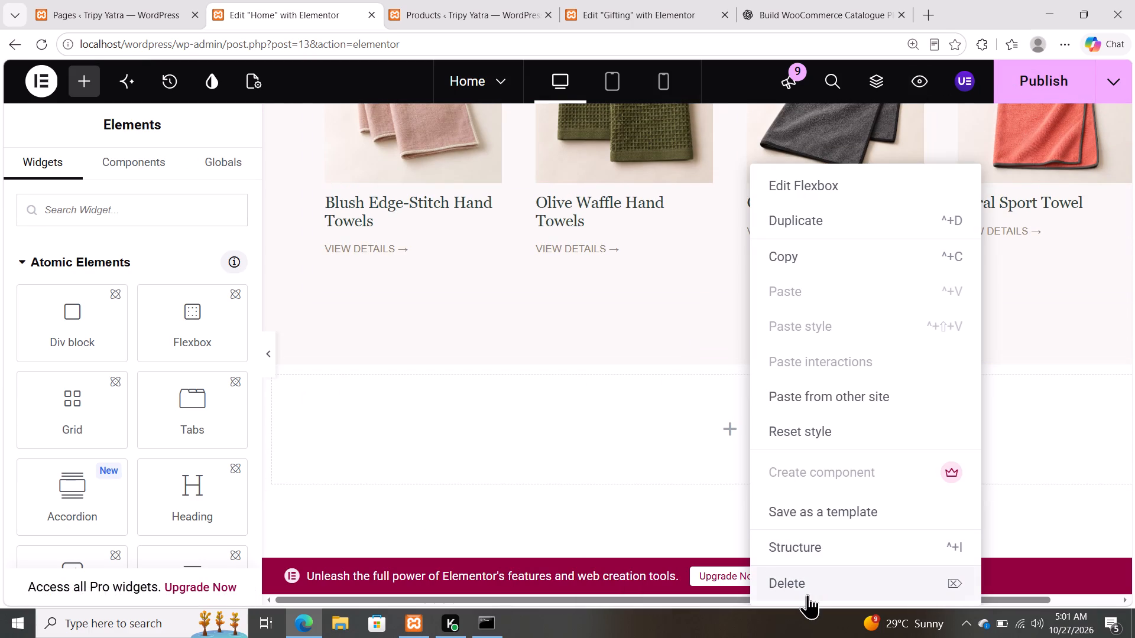
{"action": "left_click", "coordinate": [808, 594]}
{"action": "left_click", "coordinate": [1060, 63]}
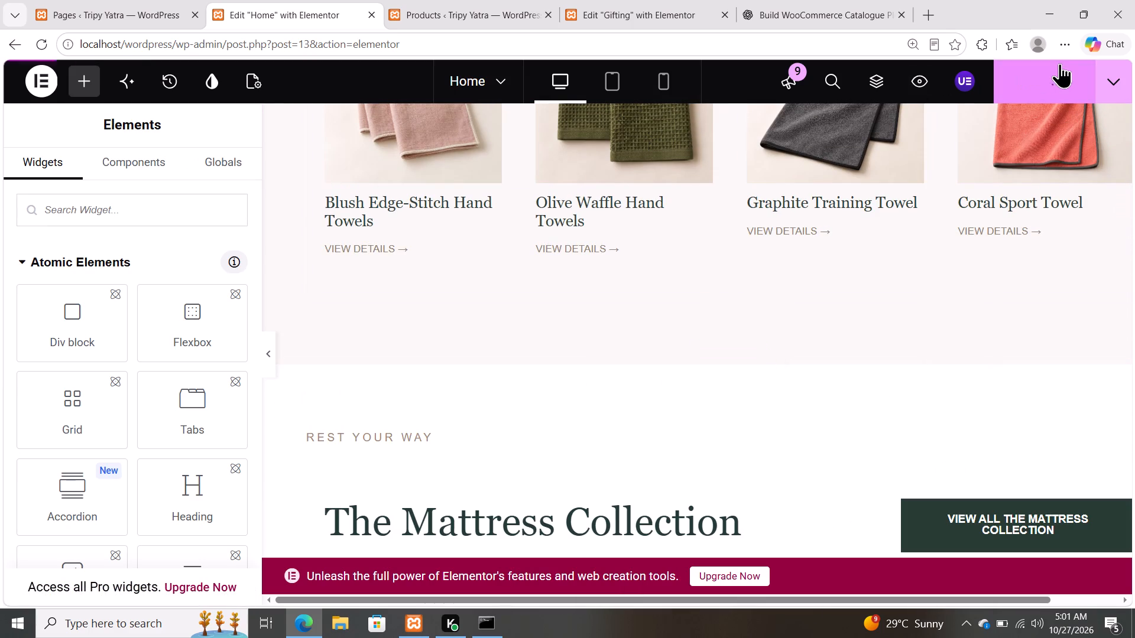
Switch to the WordPress admin pages list, open the installed plugins and look through which plugins are active.
{"action": "left_click", "coordinate": [93, 0]}
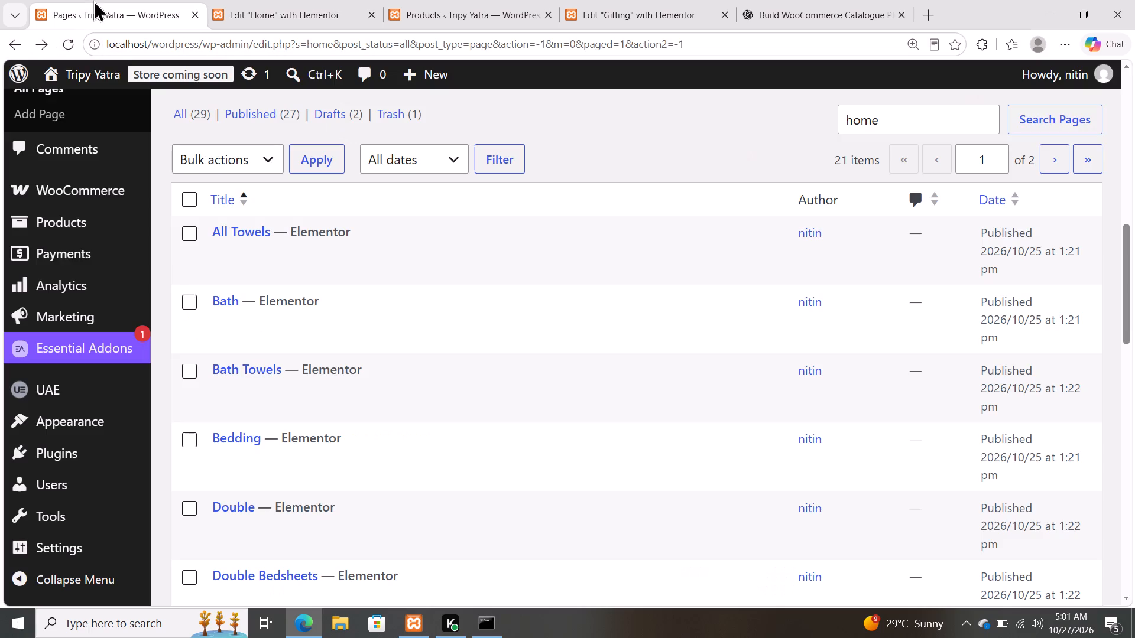
{"action": "left_click", "coordinate": [194, 441]}
{"action": "left_click", "coordinate": [202, 444]}
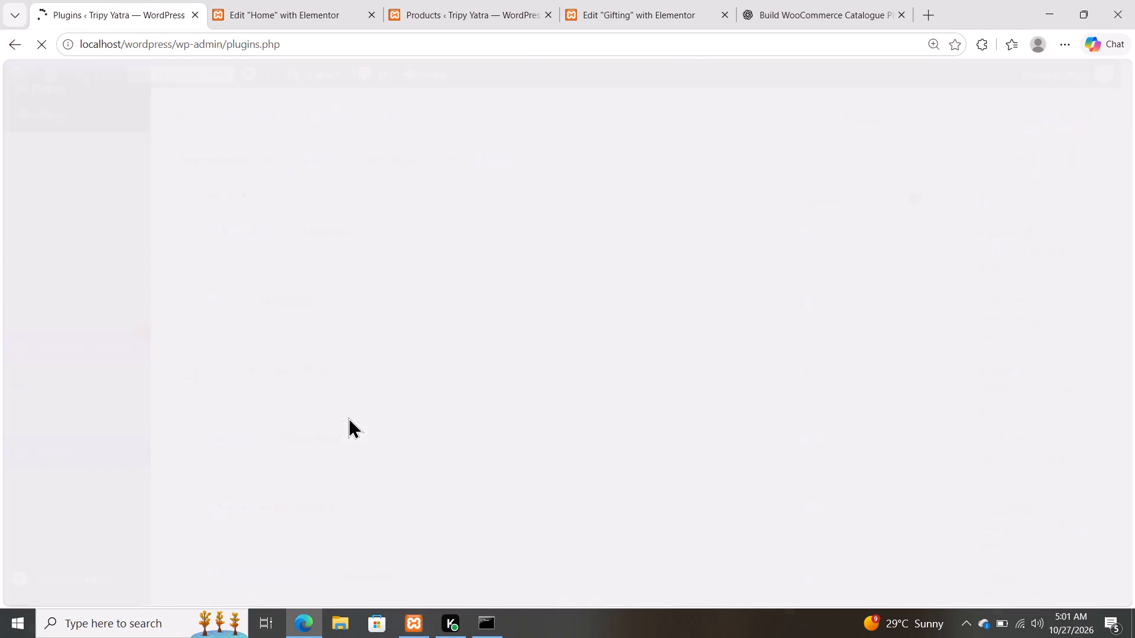
{"action": "scroll", "coordinate": [348, 417], "scroll_direction": "down", "scroll_amount": 9}
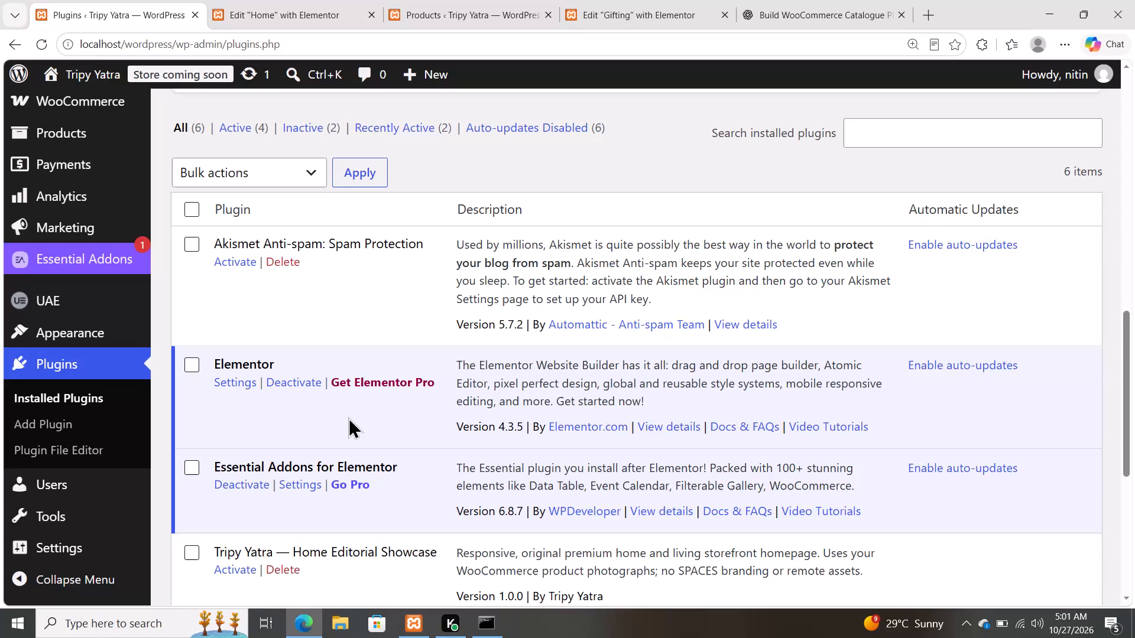
{"action": "scroll", "coordinate": [414, 418], "scroll_direction": "down", "scroll_amount": 1}
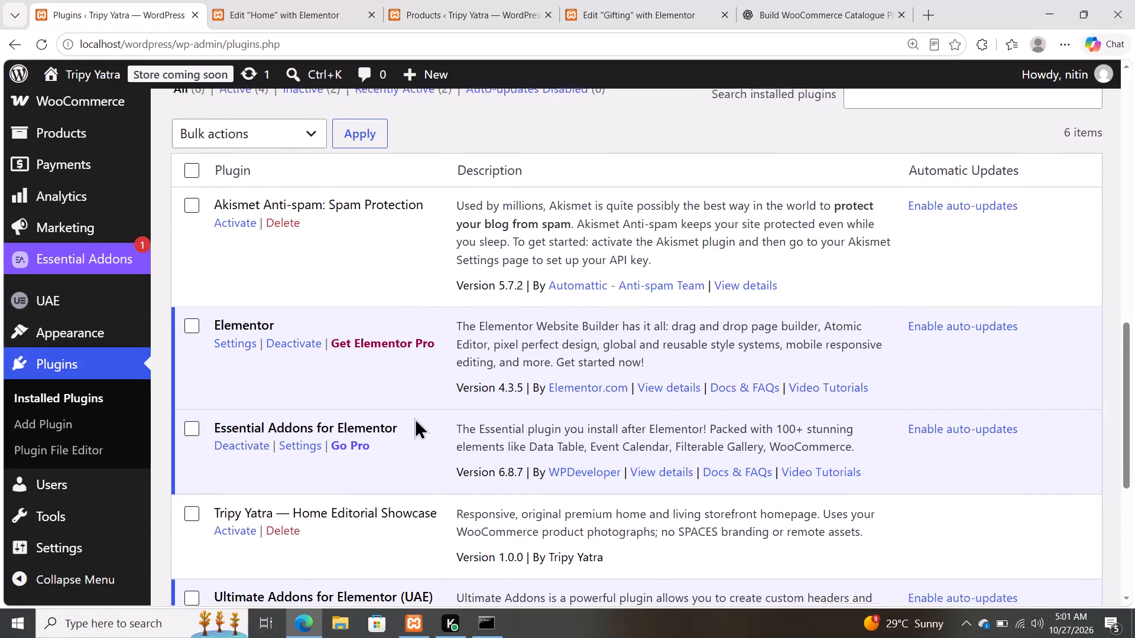
{"action": "scroll", "coordinate": [414, 418], "scroll_direction": "down", "scroll_amount": 2}
{"action": "left_click", "coordinate": [414, 418]}
{"action": "scroll", "coordinate": [414, 418], "scroll_direction": "down", "scroll_amount": 1}
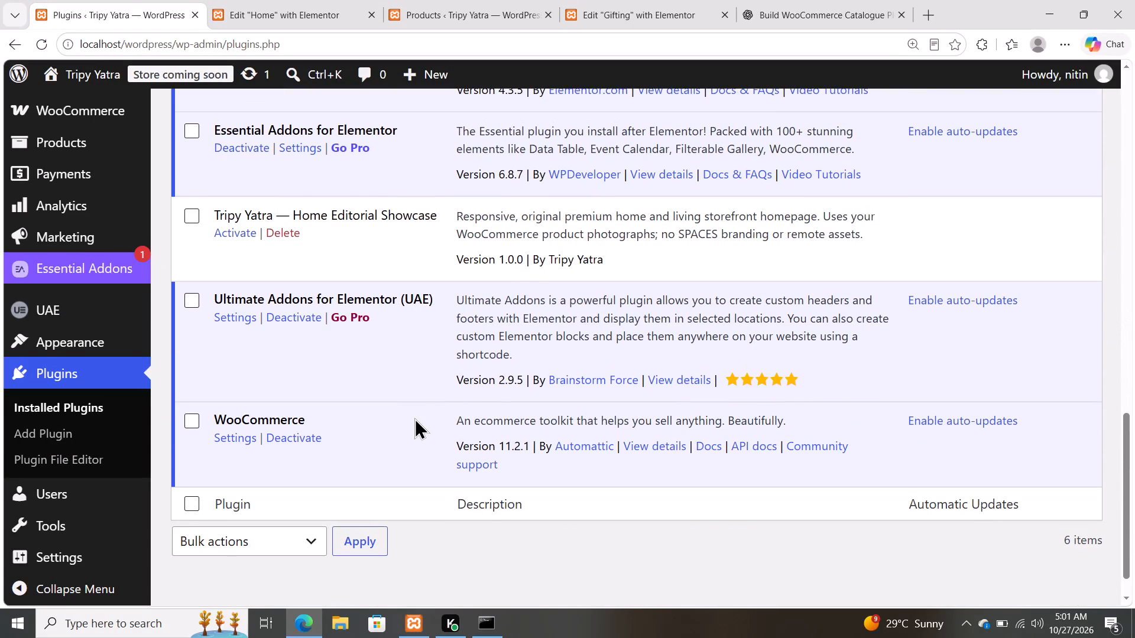
{"action": "scroll", "coordinate": [414, 418], "scroll_direction": "down", "scroll_amount": 1}
{"action": "scroll", "coordinate": [414, 418], "scroll_direction": "up", "scroll_amount": 1}
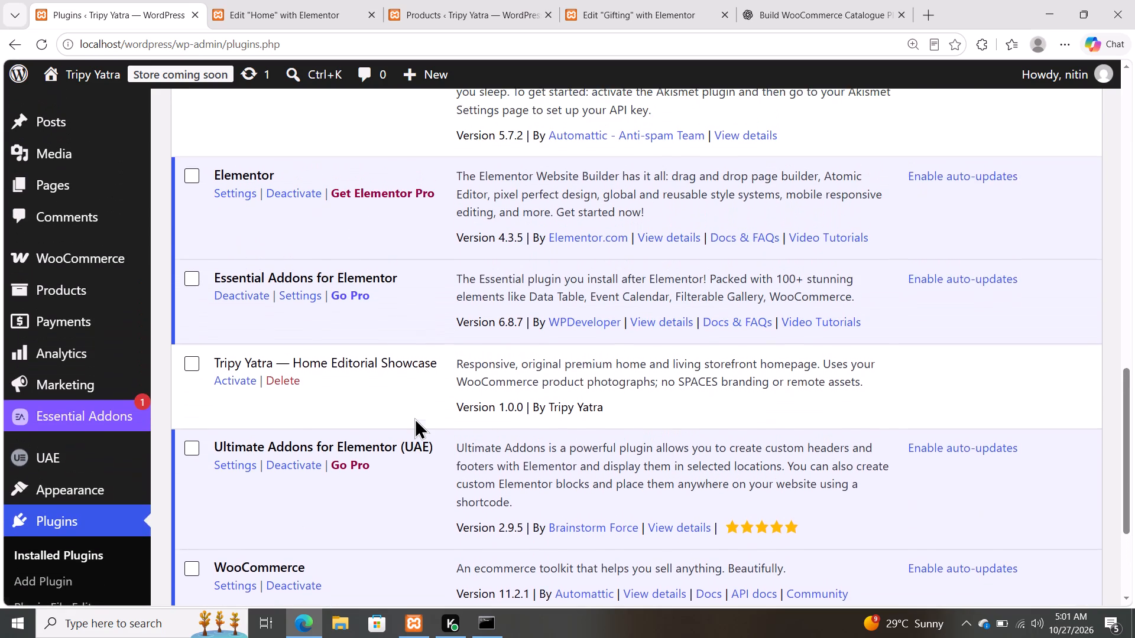
{"action": "scroll", "coordinate": [414, 418], "scroll_direction": "up", "scroll_amount": 3}
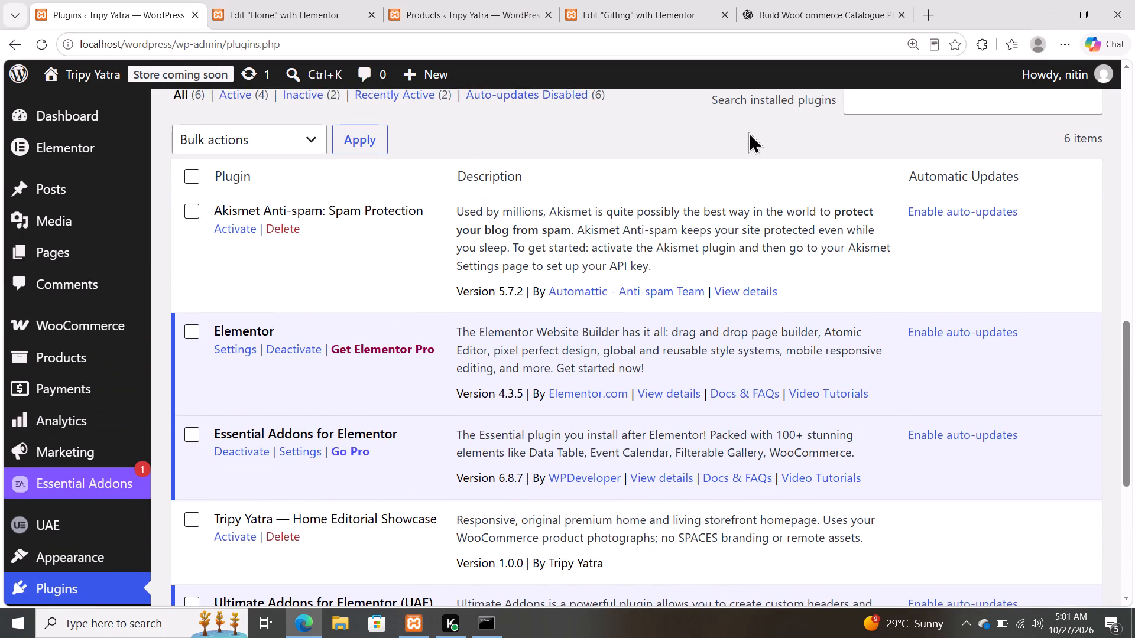
Search the installed plugins for SHOP and clear the search.
{"action": "left_click", "coordinate": [880, 102]}
{"action": "type", "text": "SHOP"}
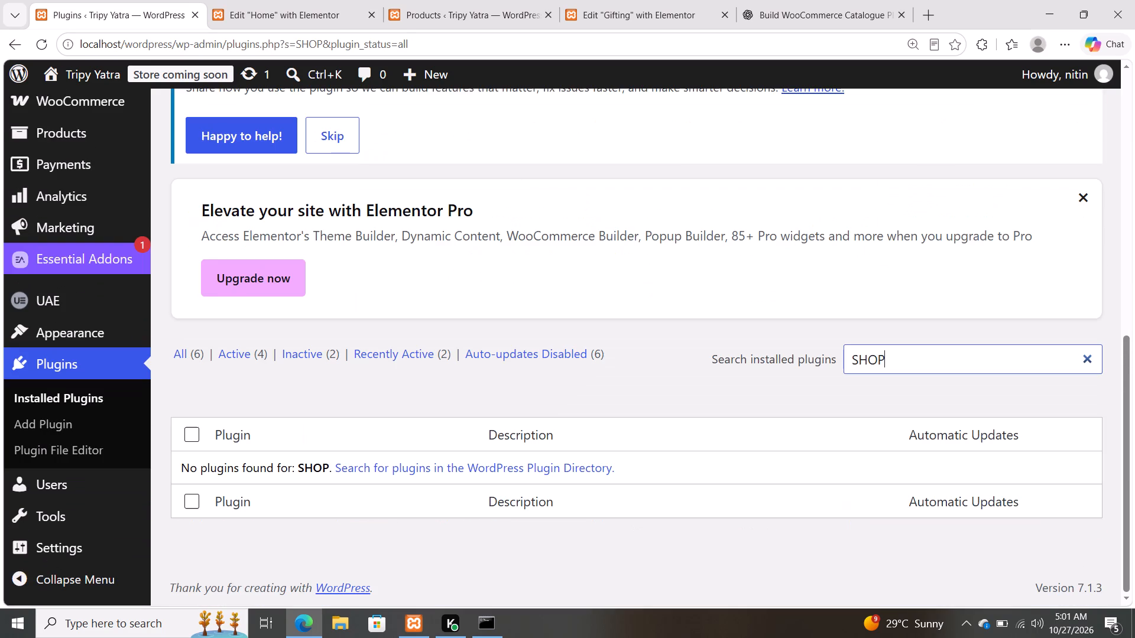
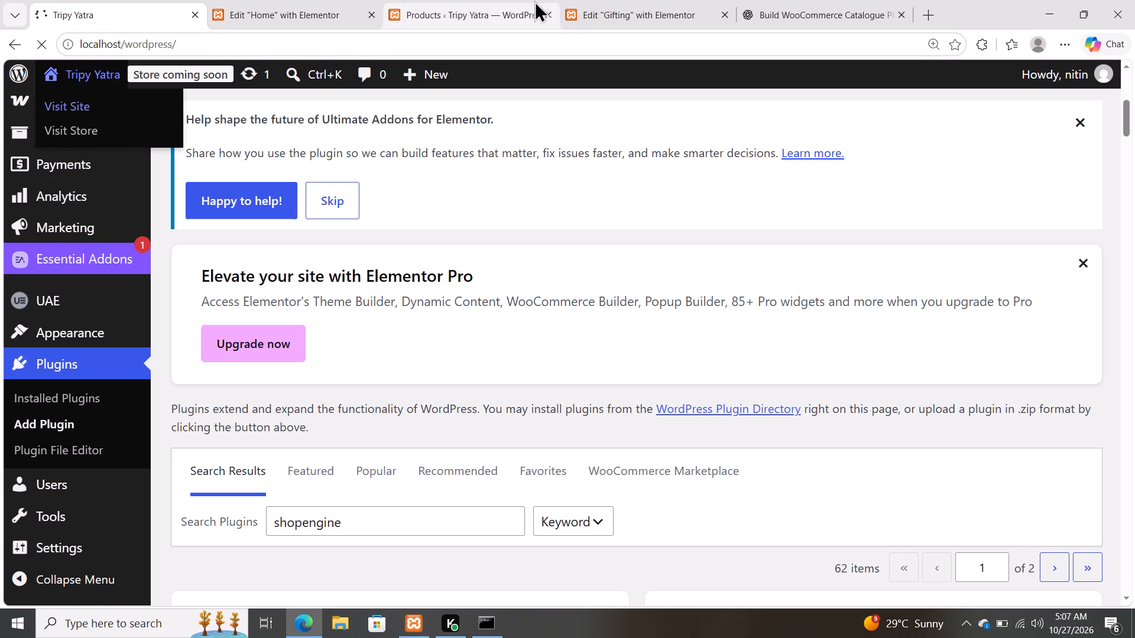
Close the Home editor, Products list and Gifting editor pages, returning to the loading Tripy Yatra site.
{"action": "left_click", "coordinate": [372, 8]}
{"action": "left_click", "coordinate": [372, 8]}
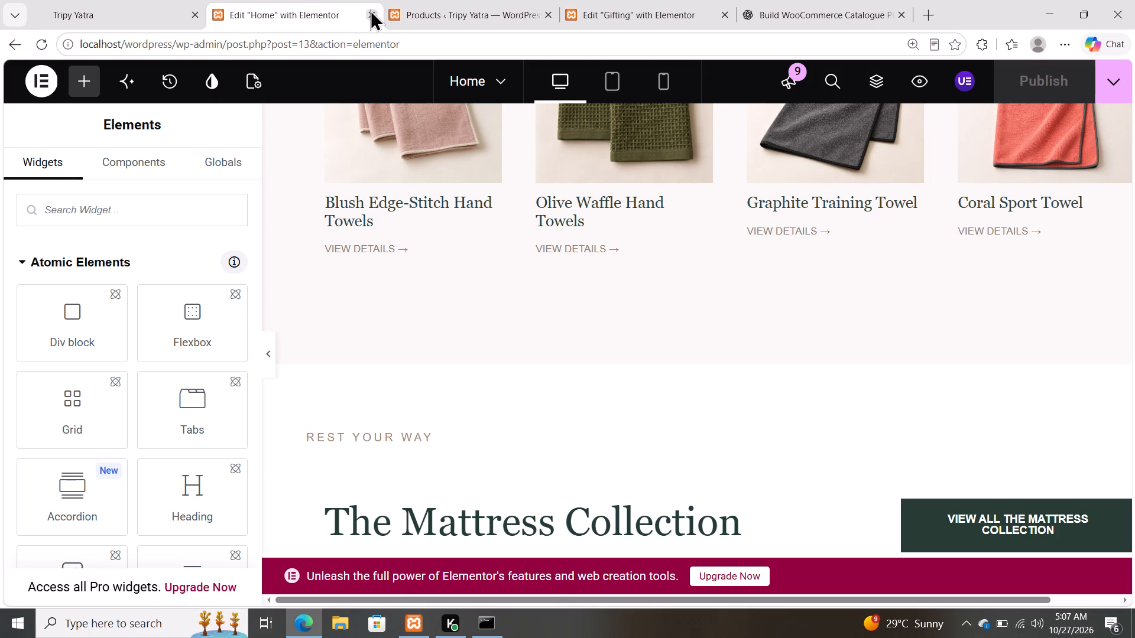
{"action": "left_click", "coordinate": [370, 9]}
{"action": "left_click", "coordinate": [370, 9]}
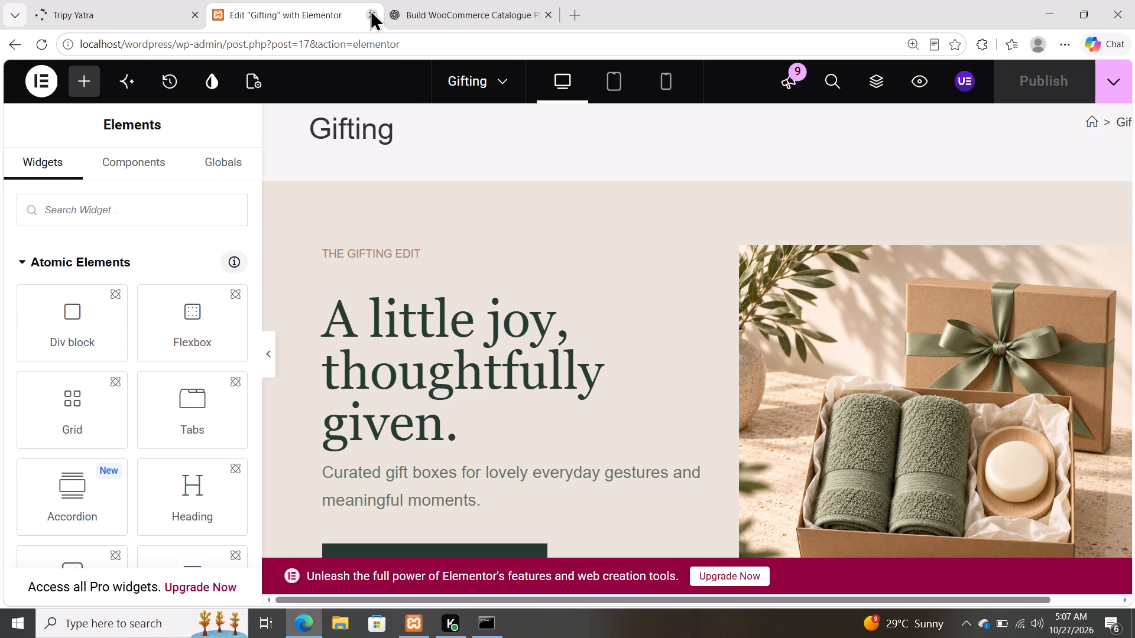
{"action": "left_click", "coordinate": [369, 13]}
{"action": "left_click", "coordinate": [144, 13]}
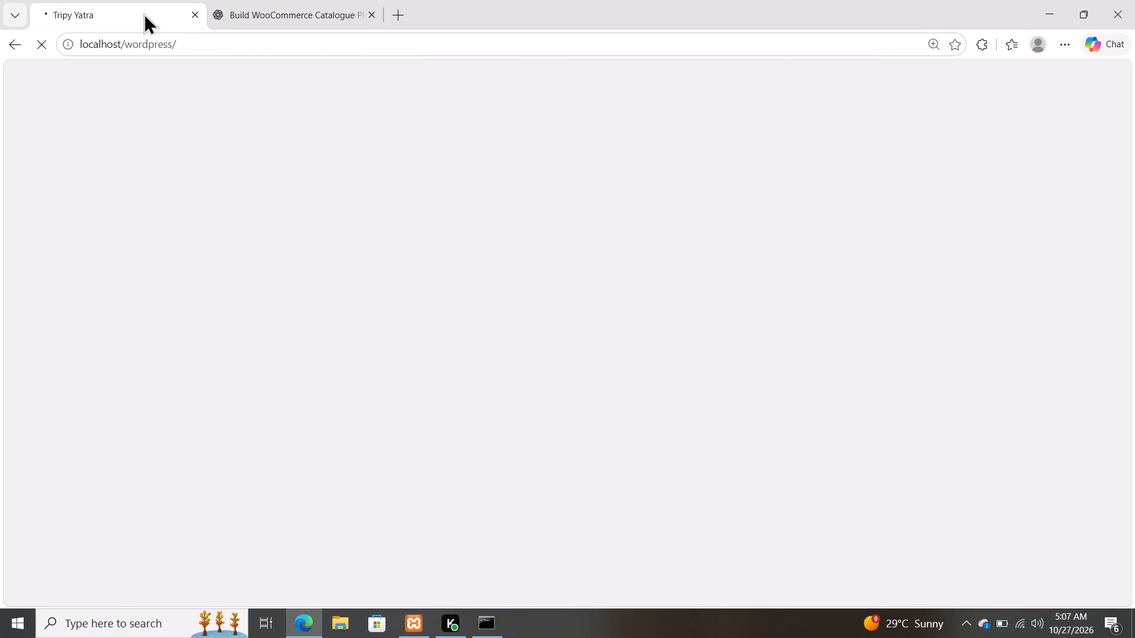
Open the new footer template in Elementor from ChatGPT's reply.
{"action": "left_click", "coordinate": [326, 0]}
{"action": "scroll", "coordinate": [479, 406], "scroll_direction": "down", "scroll_amount": 2}
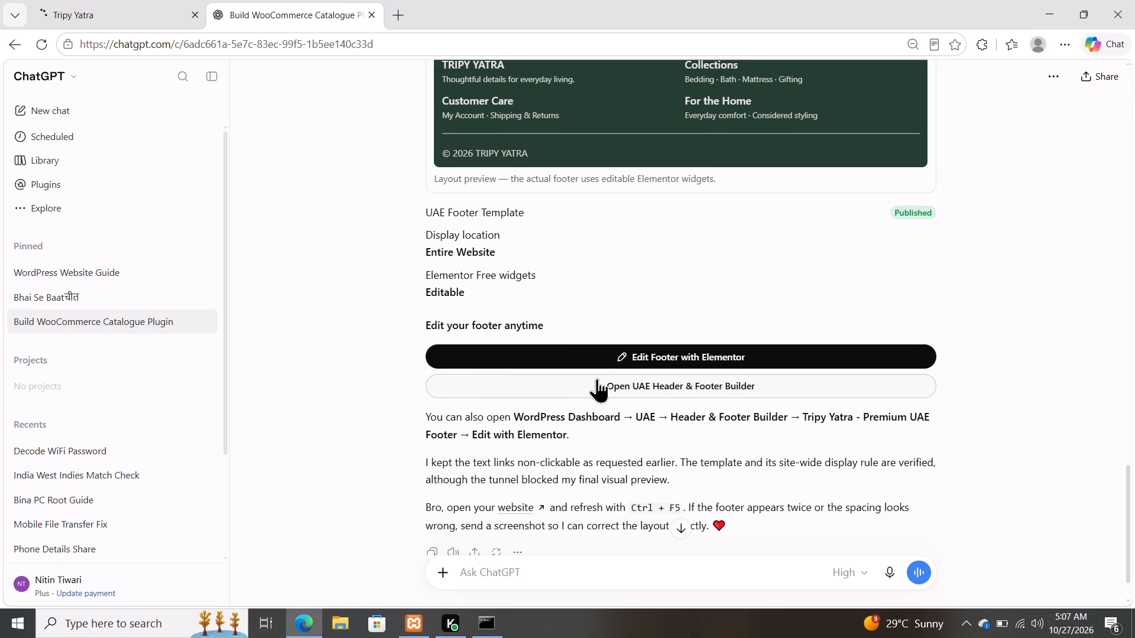
{"action": "left_click", "coordinate": [618, 359]}
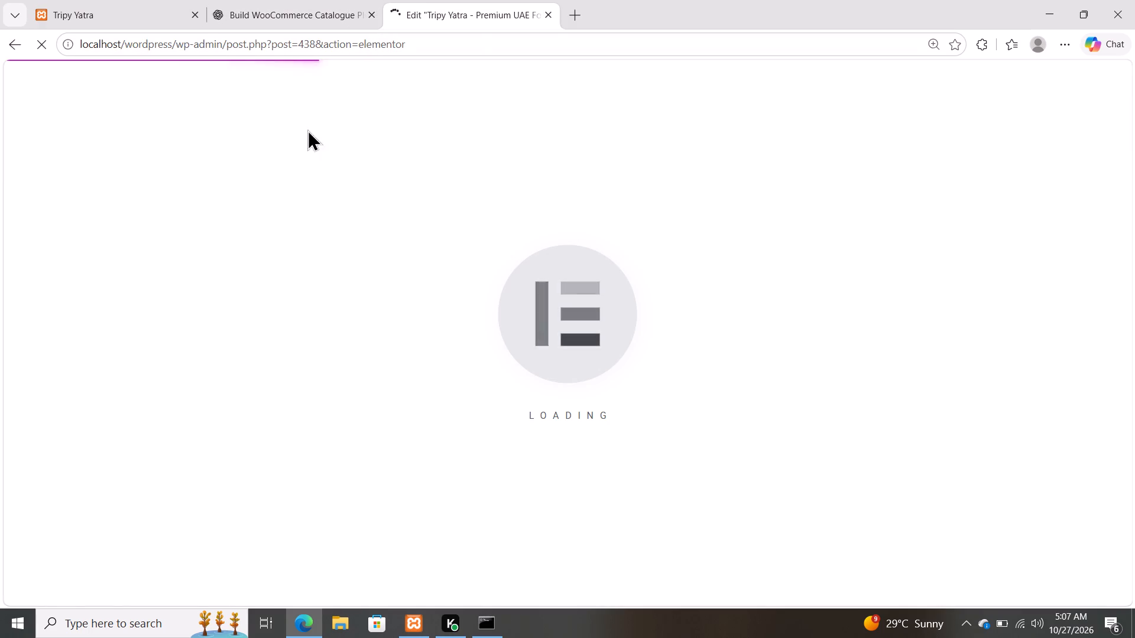
Examine the new footer at the bottom of the live Tripy Yatra home page, including its tagline band and columns.
{"action": "left_click", "coordinate": [137, 0]}
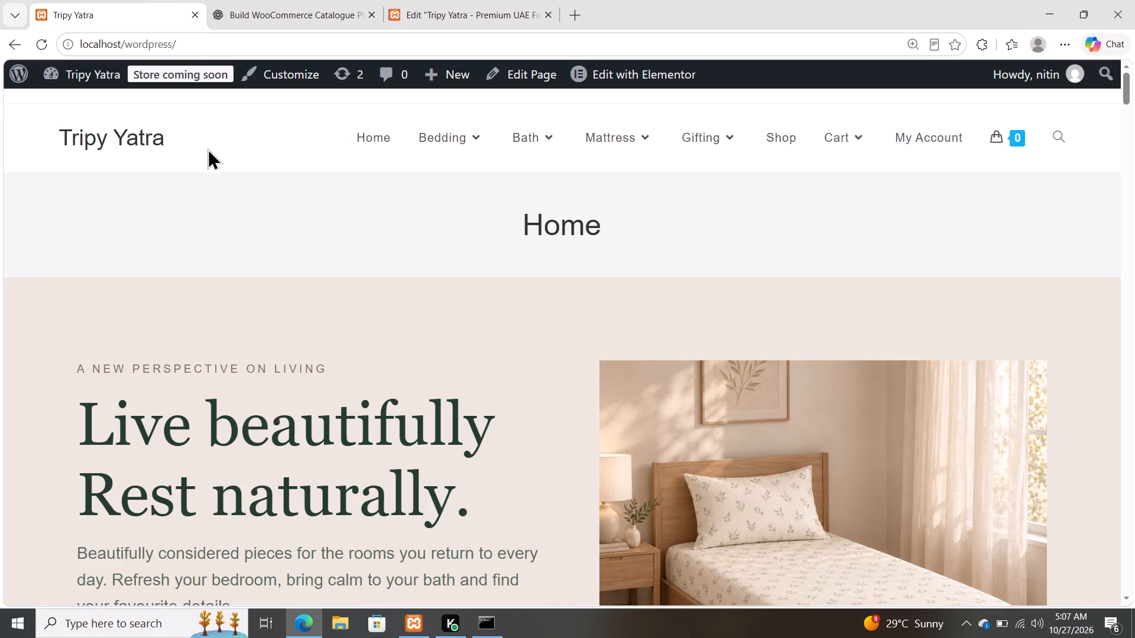
{"action": "scroll", "coordinate": [207, 148], "scroll_direction": "down", "scroll_amount": 19}
{"action": "scroll", "coordinate": [207, 148], "scroll_direction": "down", "scroll_amount": 8}
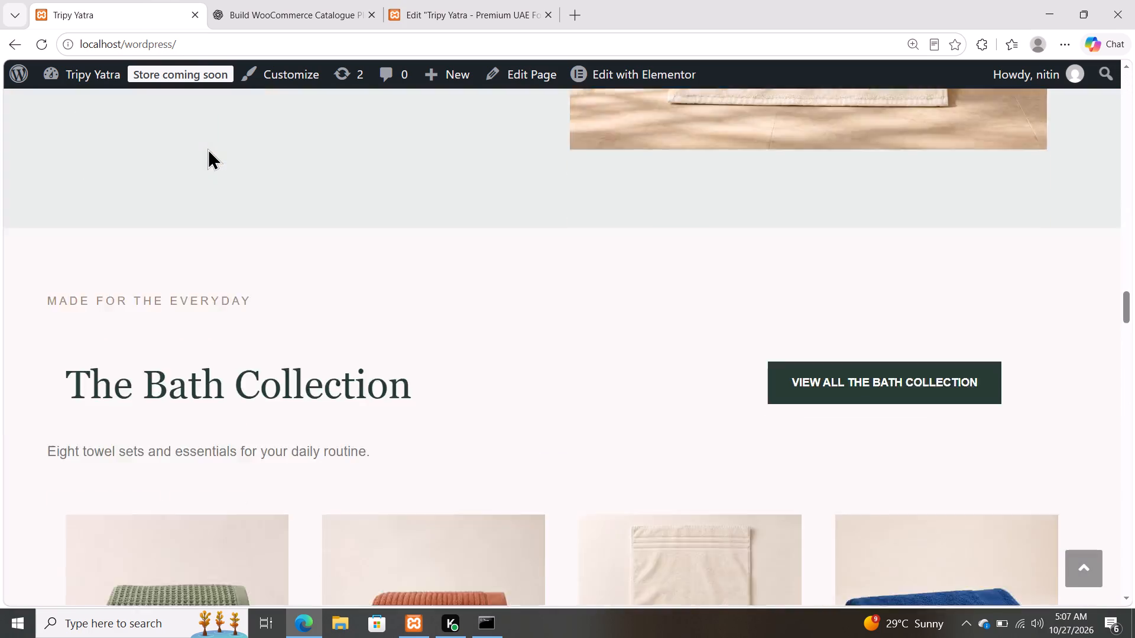
{"action": "scroll", "coordinate": [207, 148], "scroll_direction": "down", "scroll_amount": 11}
{"action": "scroll", "coordinate": [207, 148], "scroll_direction": "right", "scroll_amount": 9}
{"action": "scroll", "coordinate": [207, 148], "scroll_direction": "down", "scroll_amount": 9}
{"action": "scroll", "coordinate": [207, 148], "scroll_direction": "up", "scroll_amount": 1}
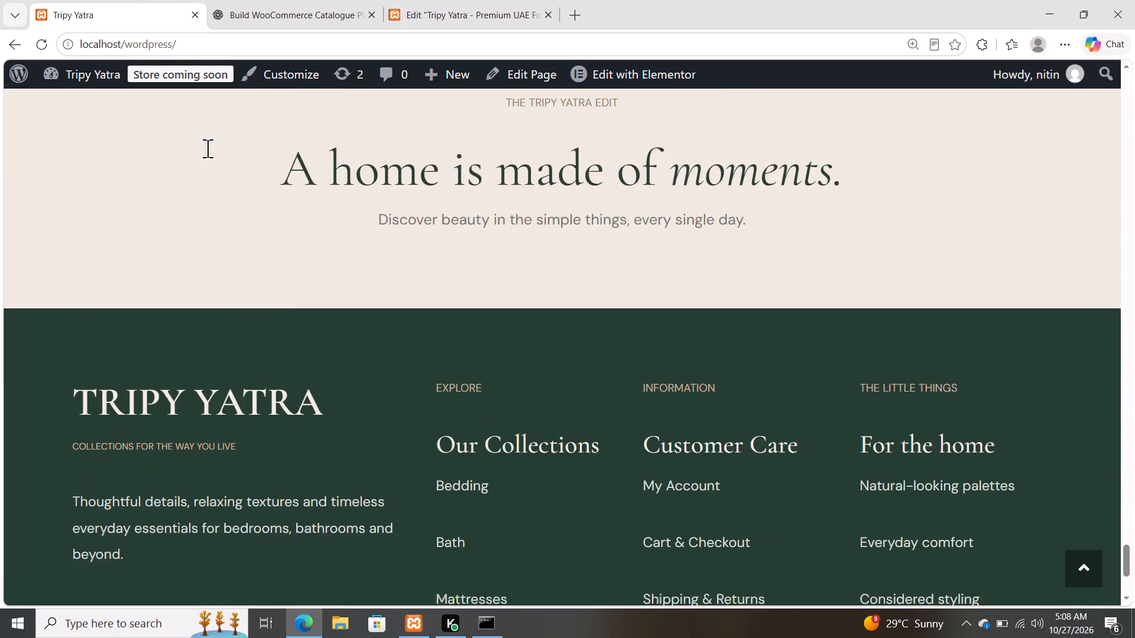
{"action": "scroll", "coordinate": [207, 148], "scroll_direction": "up", "scroll_amount": 2}
{"action": "scroll", "coordinate": [207, 148], "scroll_direction": "down", "scroll_amount": 2}
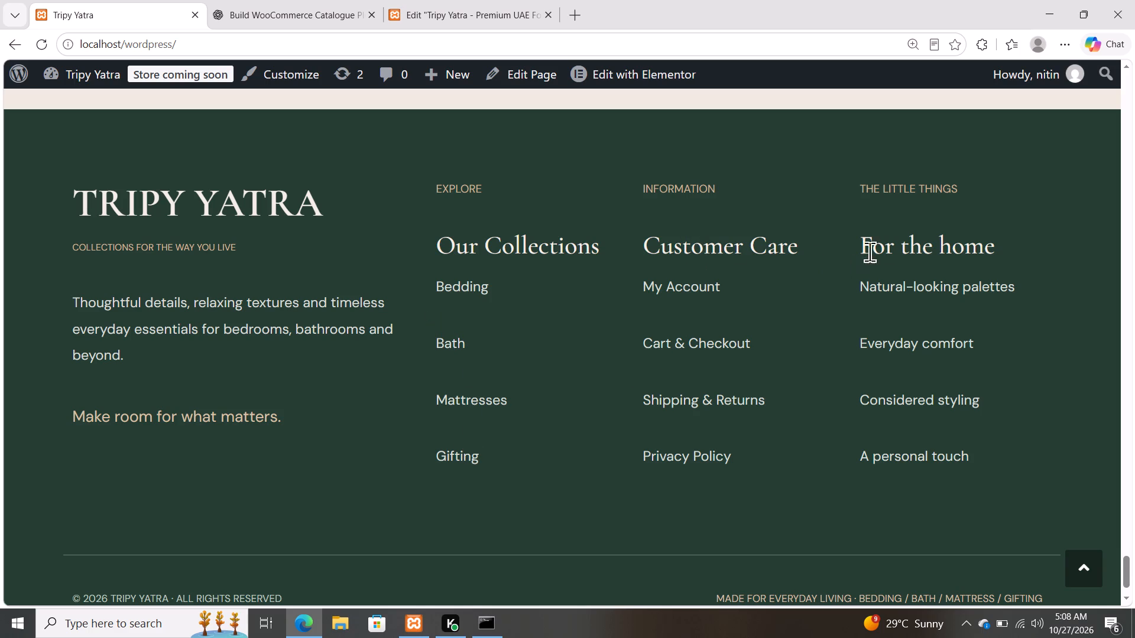
{"action": "scroll", "coordinate": [881, 249], "scroll_direction": "up", "scroll_amount": 1}
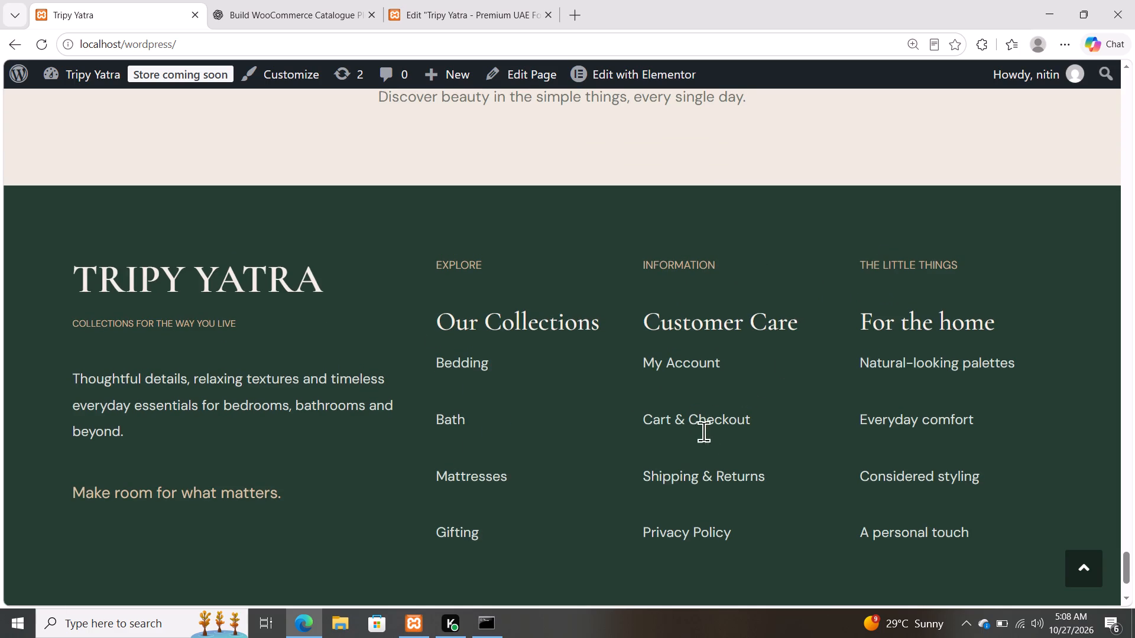
{"action": "scroll", "coordinate": [694, 493], "scroll_direction": "up", "scroll_amount": 6}
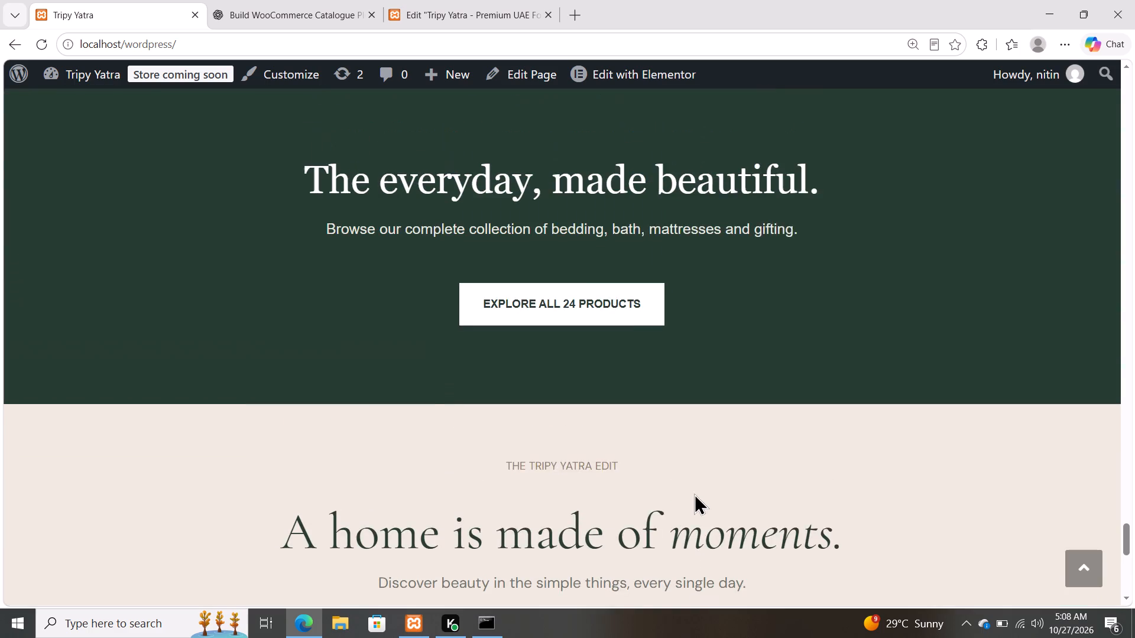
{"action": "scroll", "coordinate": [694, 493], "scroll_direction": "up", "scroll_amount": 1}
{"action": "scroll", "coordinate": [694, 493], "scroll_direction": "down", "scroll_amount": 1}
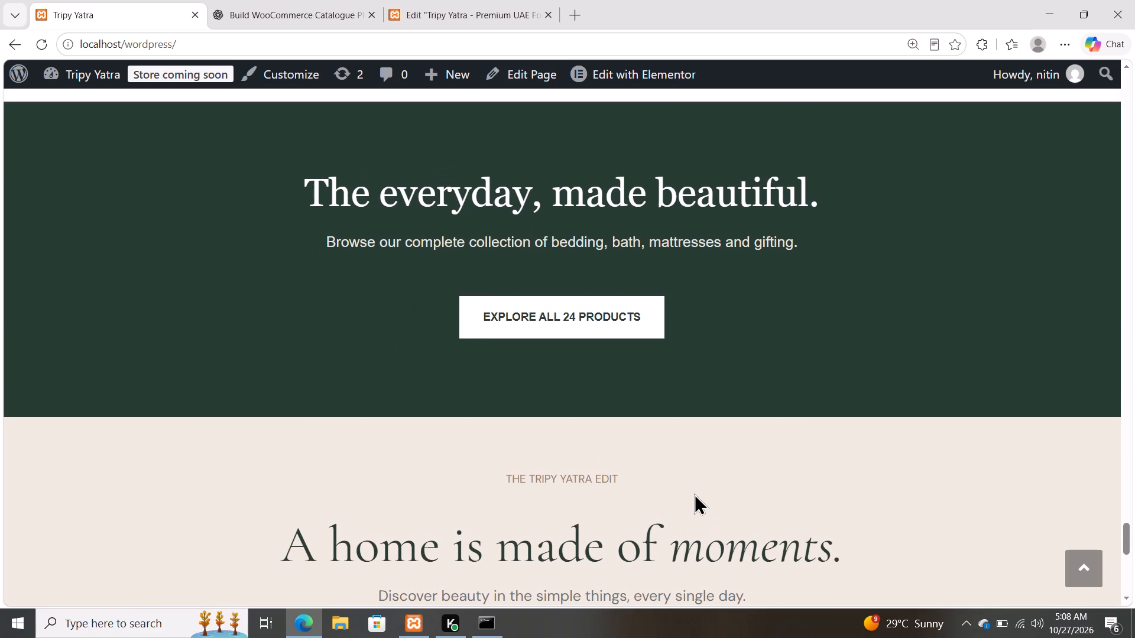
{"action": "scroll", "coordinate": [694, 493], "scroll_direction": "down", "scroll_amount": 1}
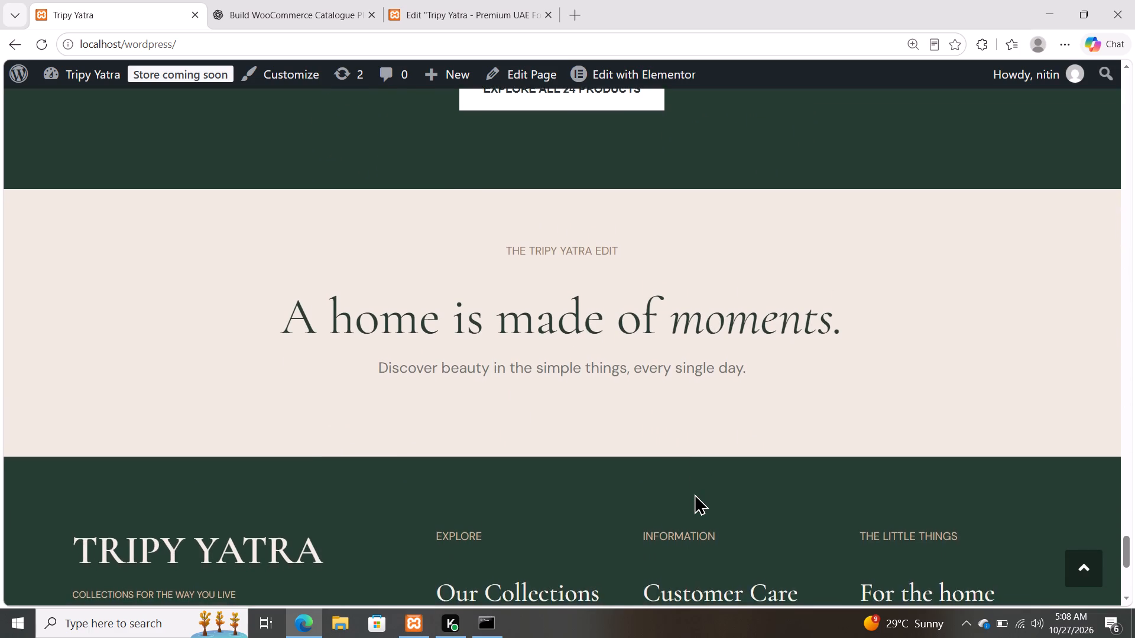
{"action": "scroll", "coordinate": [694, 493], "scroll_direction": "down", "scroll_amount": 5}
{"action": "scroll", "coordinate": [694, 493], "scroll_direction": "up", "scroll_amount": 5}
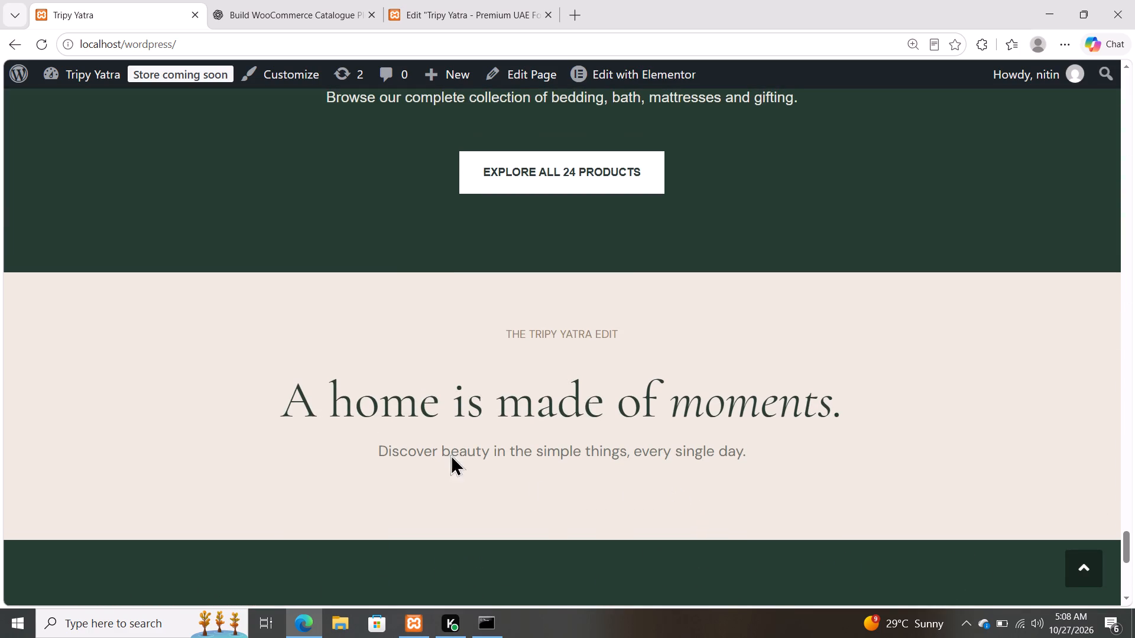
{"action": "scroll", "coordinate": [701, 408], "scroll_direction": "down", "scroll_amount": 1}
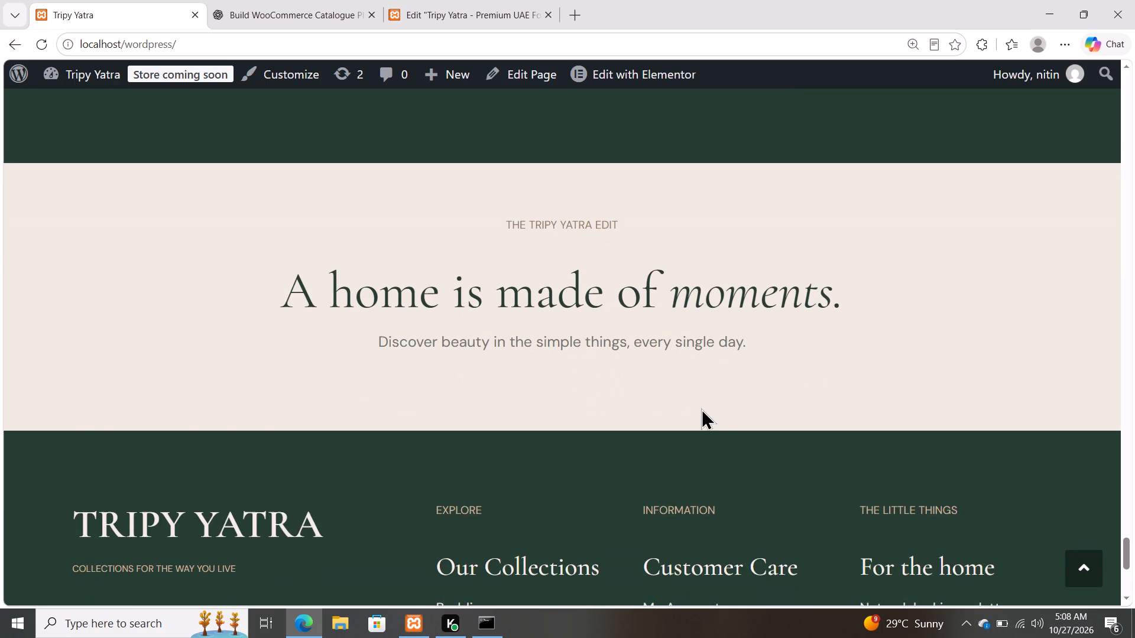
{"action": "scroll", "coordinate": [701, 408], "scroll_direction": "down", "scroll_amount": 1}
Check in Elementor whether the footer's Our Collections heading and the brand column's text blocks can be edited.
{"action": "left_click", "coordinate": [481, 0]}
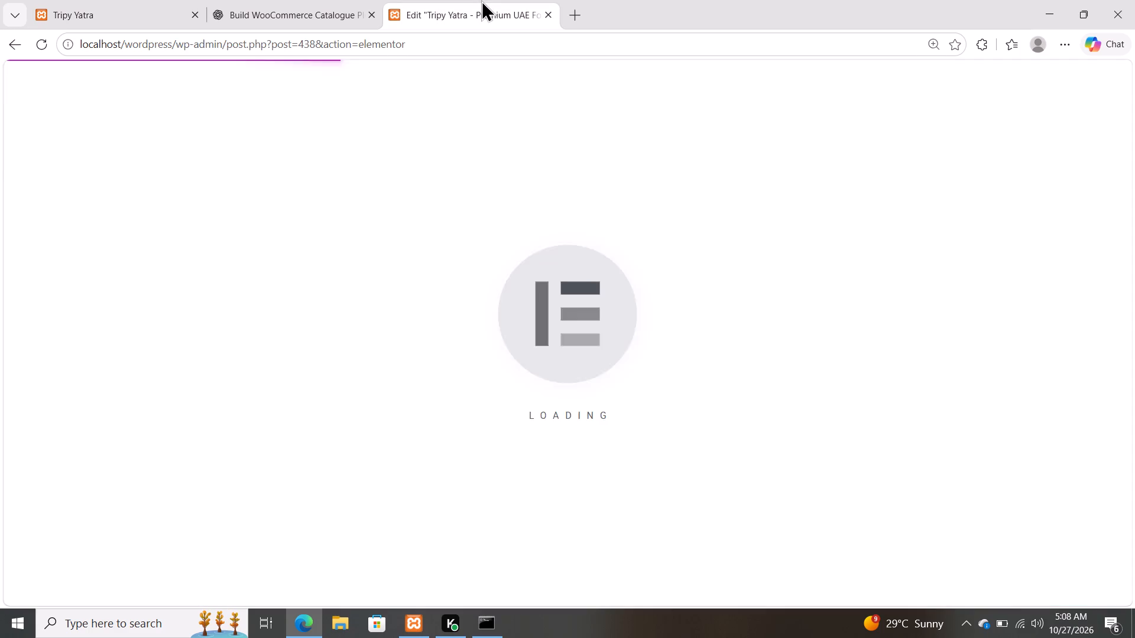
{"action": "scroll", "coordinate": [476, 253], "scroll_direction": "down", "scroll_amount": 1}
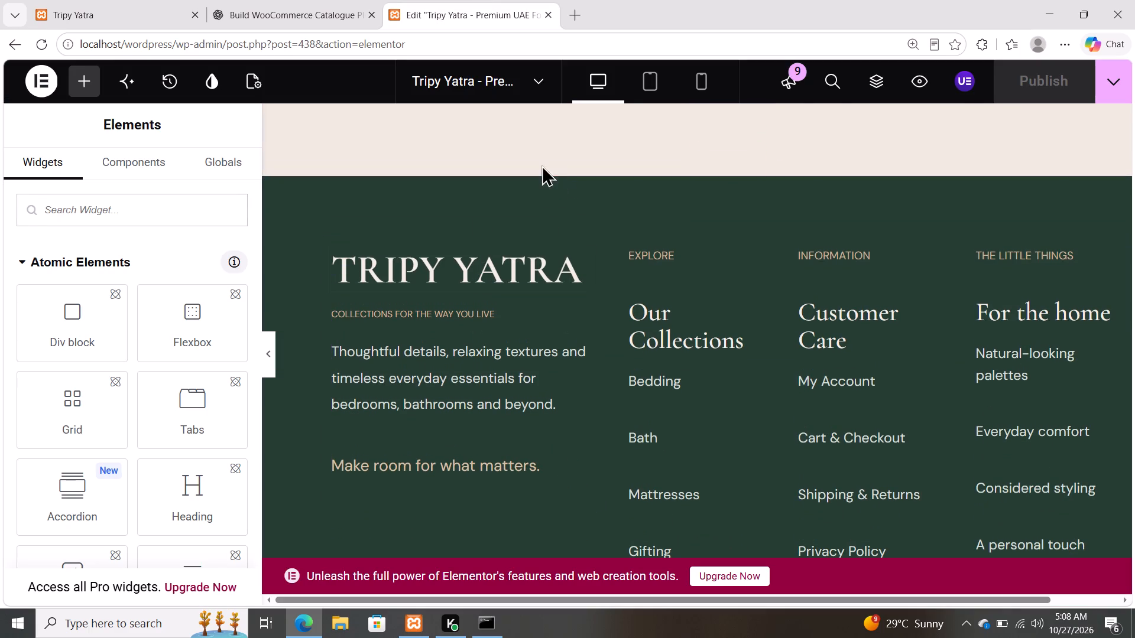
{"action": "scroll", "coordinate": [475, 216], "scroll_direction": "right", "scroll_amount": 1}
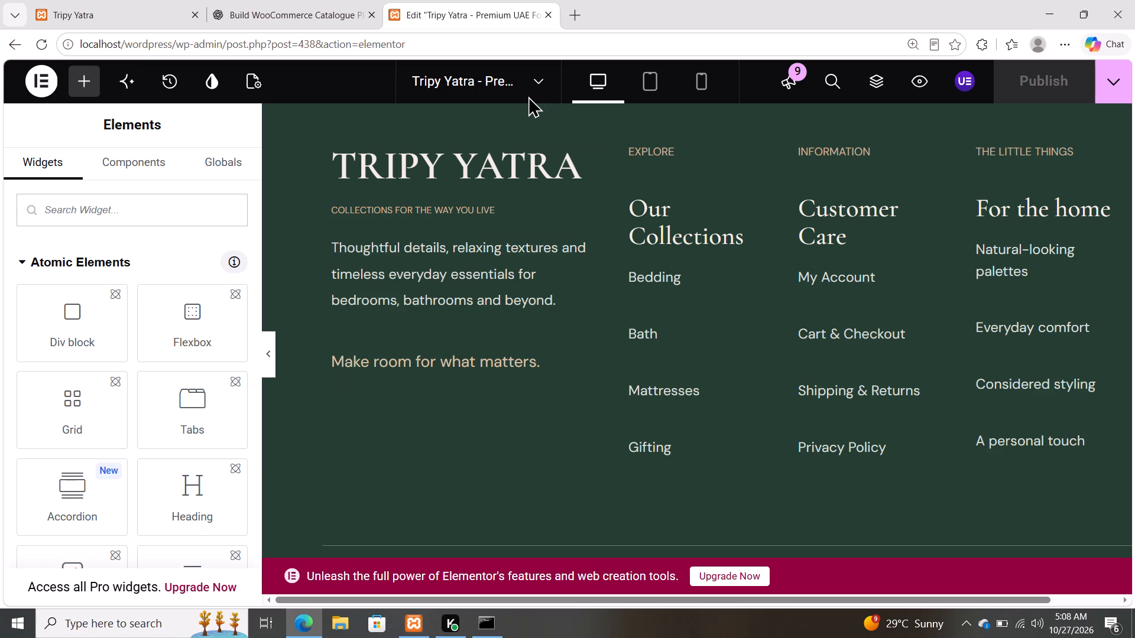
{"action": "left_click", "coordinate": [518, 76]}
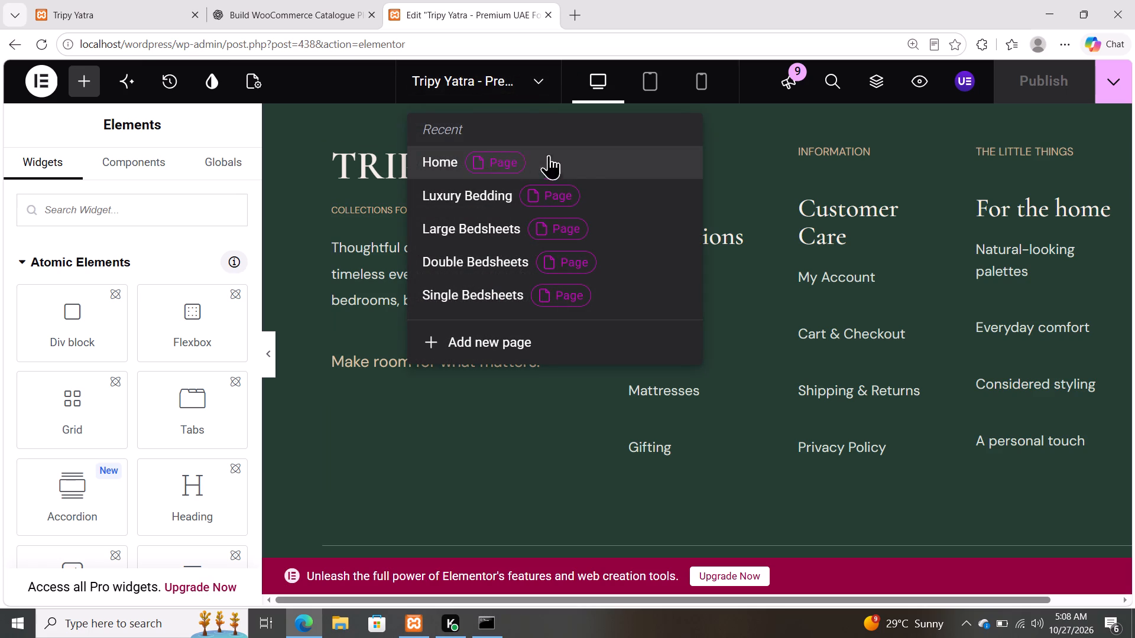
{"action": "left_click", "coordinate": [750, 226]}
{"action": "left_click", "coordinate": [706, 218]}
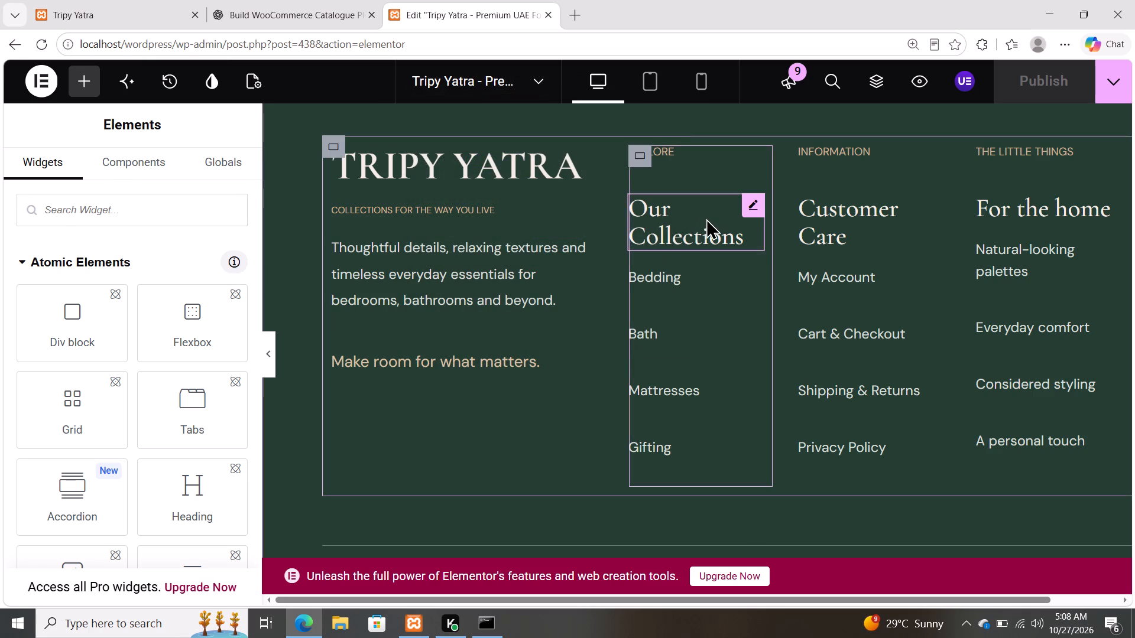
{"action": "scroll", "coordinate": [702, 241], "scroll_direction": "up", "scroll_amount": 2}
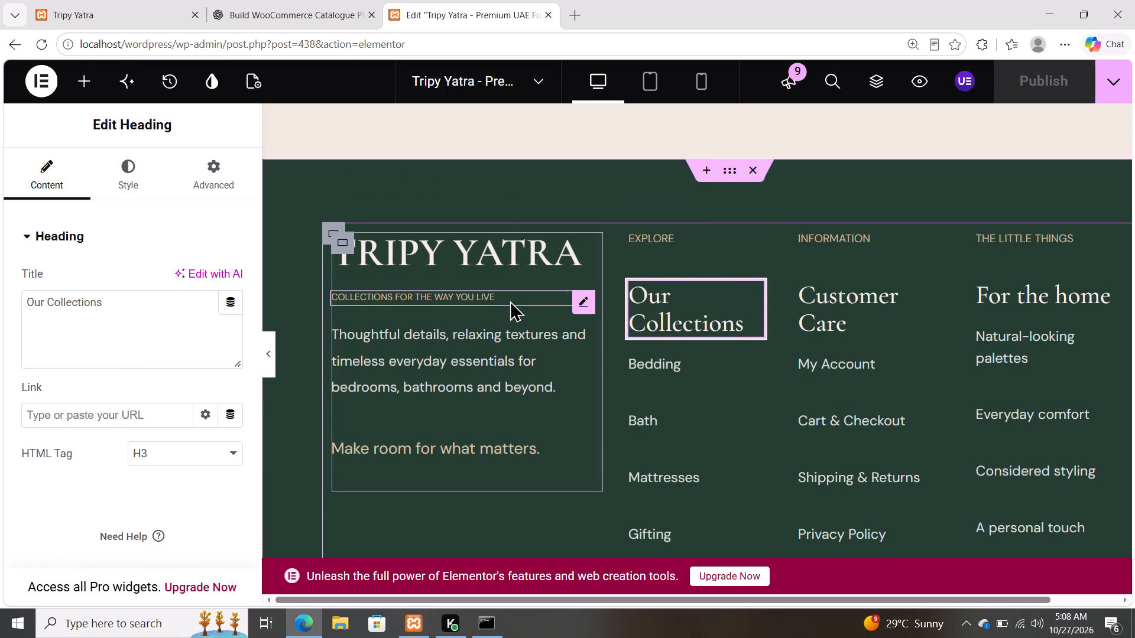
{"action": "left_click", "coordinate": [510, 300]}
{"action": "left_click", "coordinate": [187, 308]}
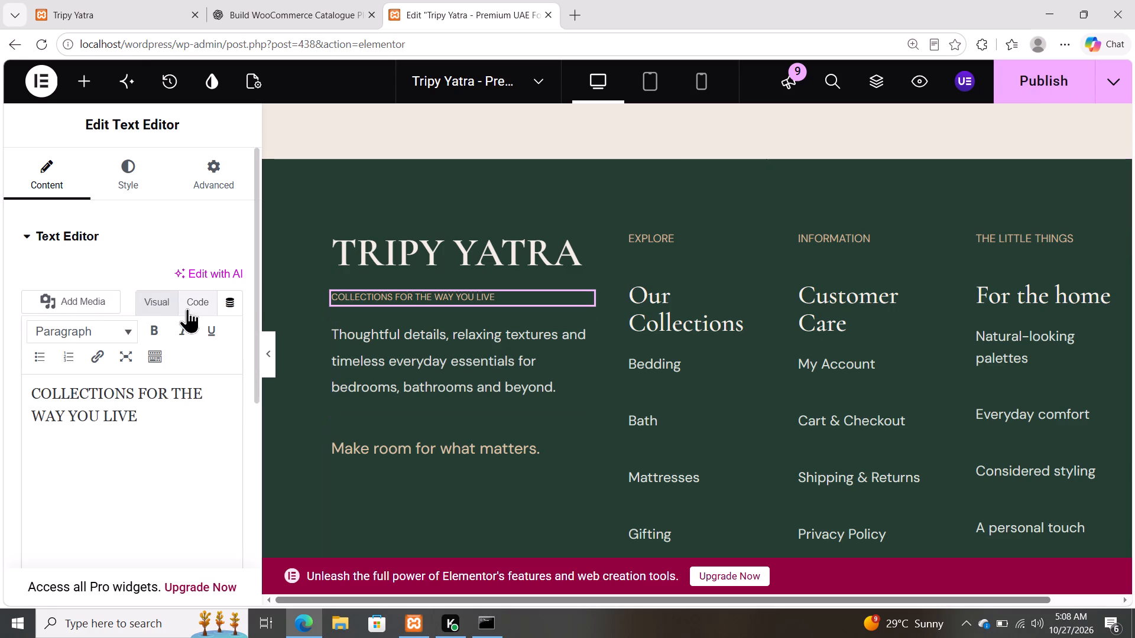
{"action": "left_click", "coordinate": [465, 393]}
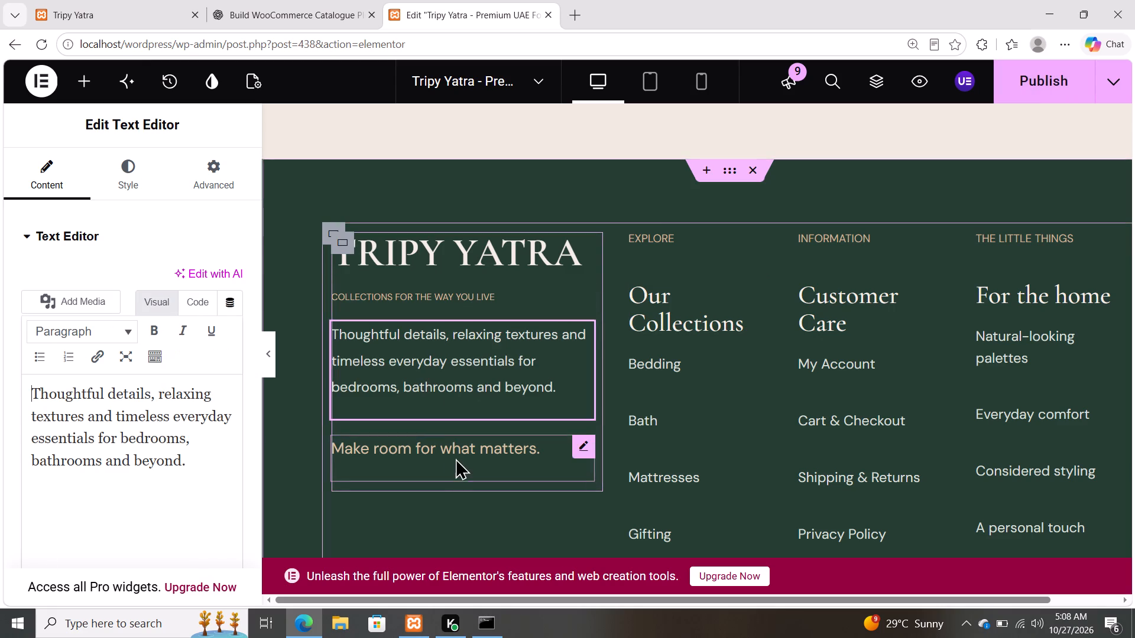
{"action": "left_click", "coordinate": [191, 309]}
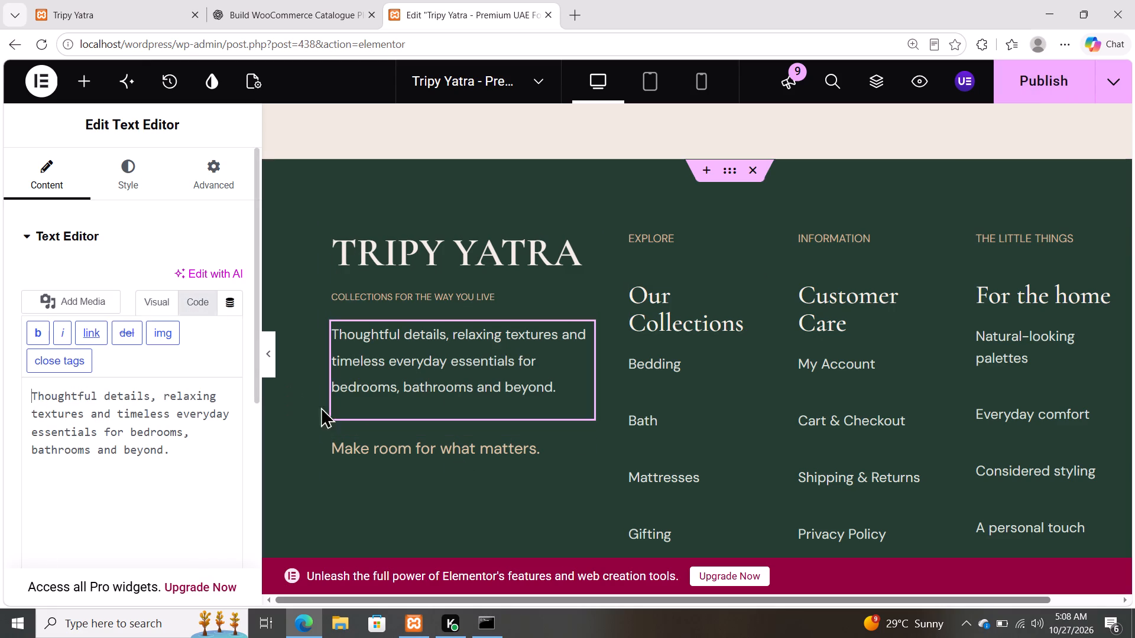
{"action": "left_click", "coordinate": [394, 440]}
Delete the cream "A home is made of moments." section from the footer template and publish the change.
{"action": "scroll", "coordinate": [883, 400], "scroll_direction": "up", "scroll_amount": 1}
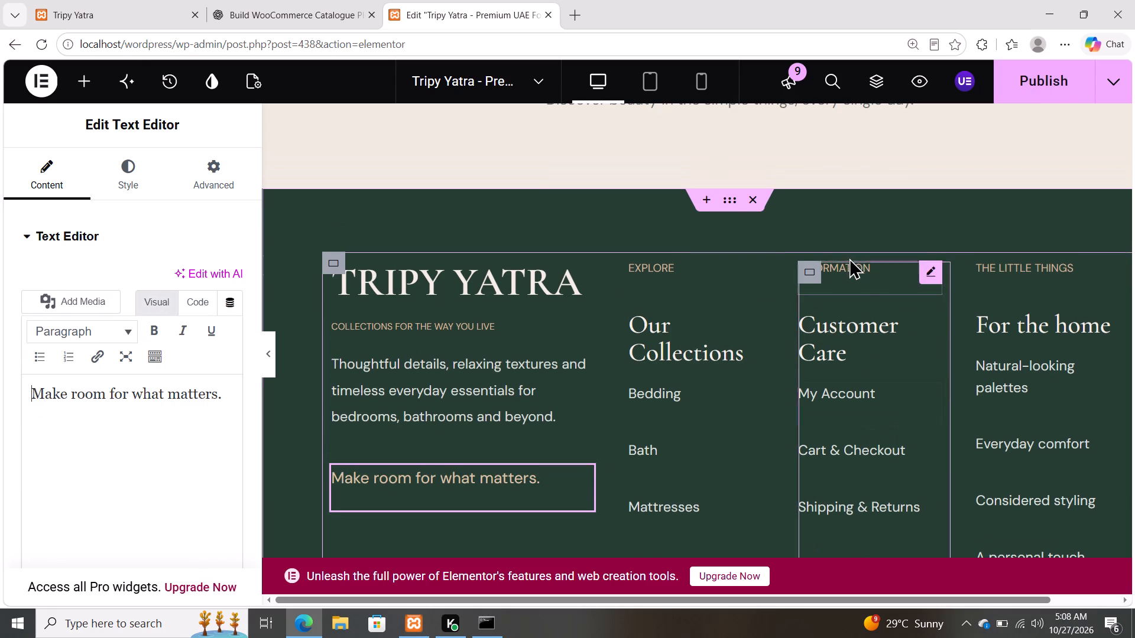
{"action": "scroll", "coordinate": [722, 543], "scroll_direction": "up", "scroll_amount": 6}
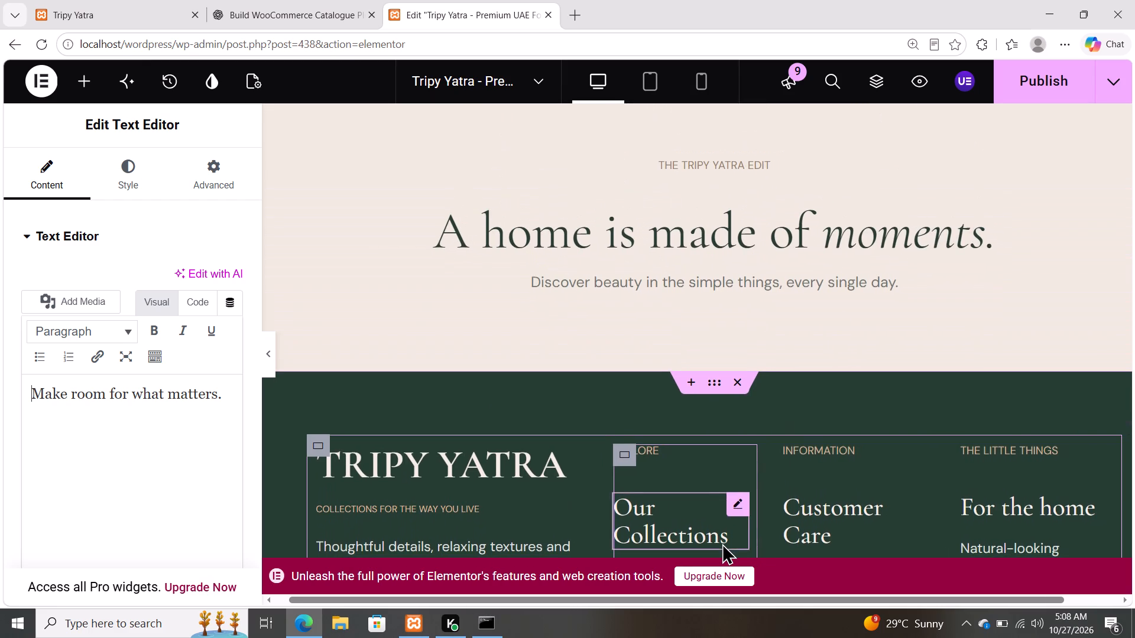
{"action": "scroll", "coordinate": [846, 291], "scroll_direction": "up", "scroll_amount": 4}
{"action": "scroll", "coordinate": [872, 181], "scroll_direction": "up", "scroll_amount": 6}
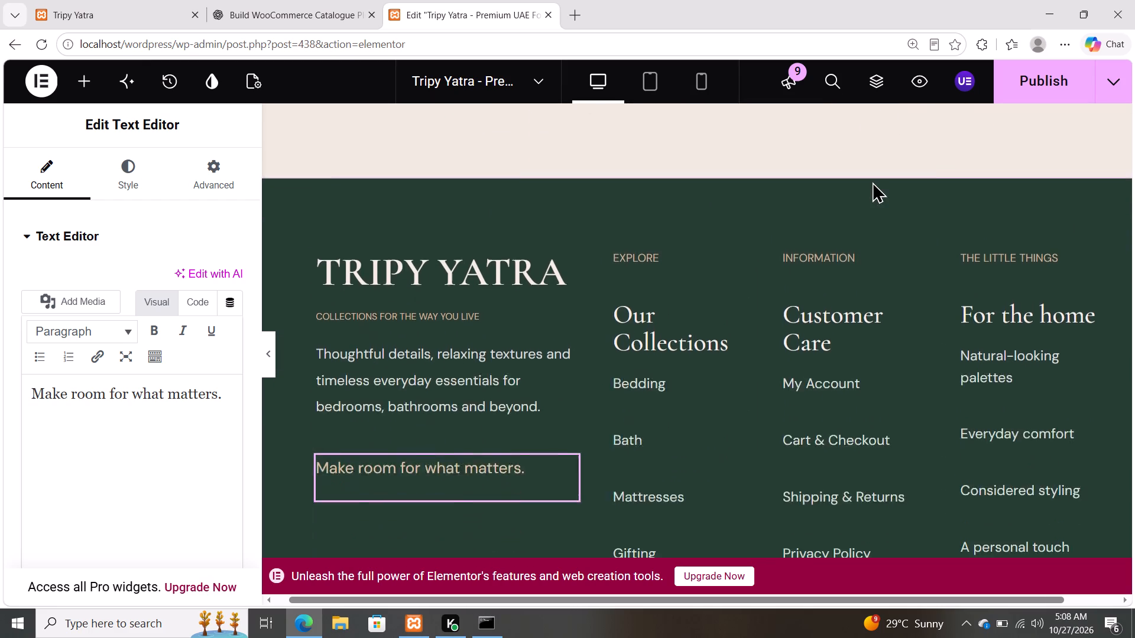
{"action": "scroll", "coordinate": [872, 181], "scroll_direction": "up", "scroll_amount": 2}
{"action": "left_click", "coordinate": [754, 198]}
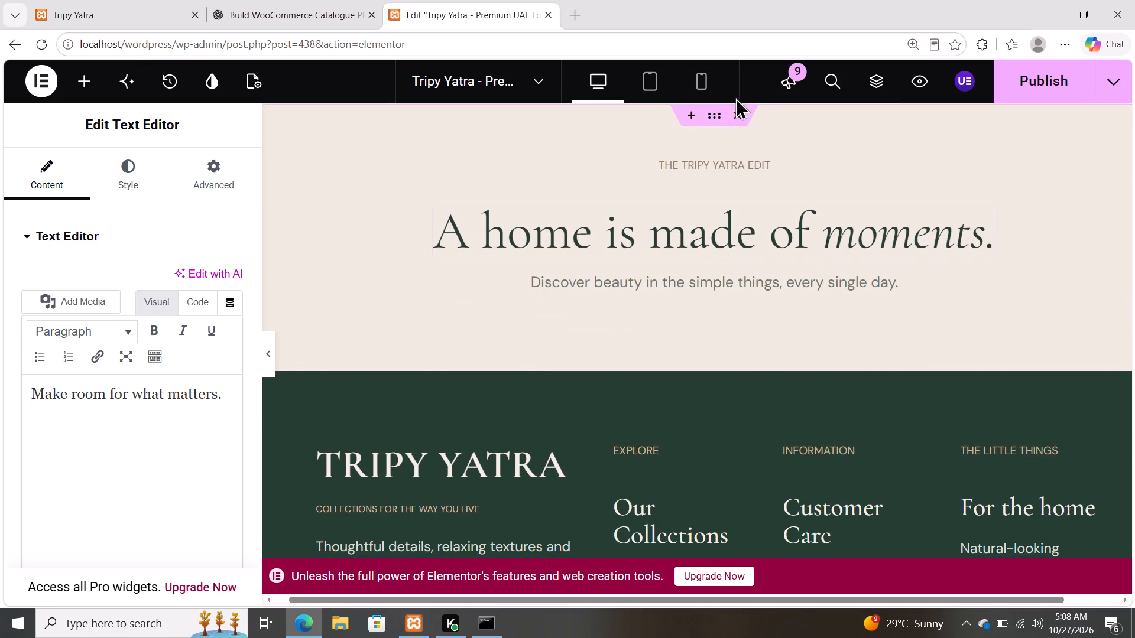
{"action": "left_click", "coordinate": [735, 116]}
{"action": "scroll", "coordinate": [692, 253], "scroll_direction": "up", "scroll_amount": 1}
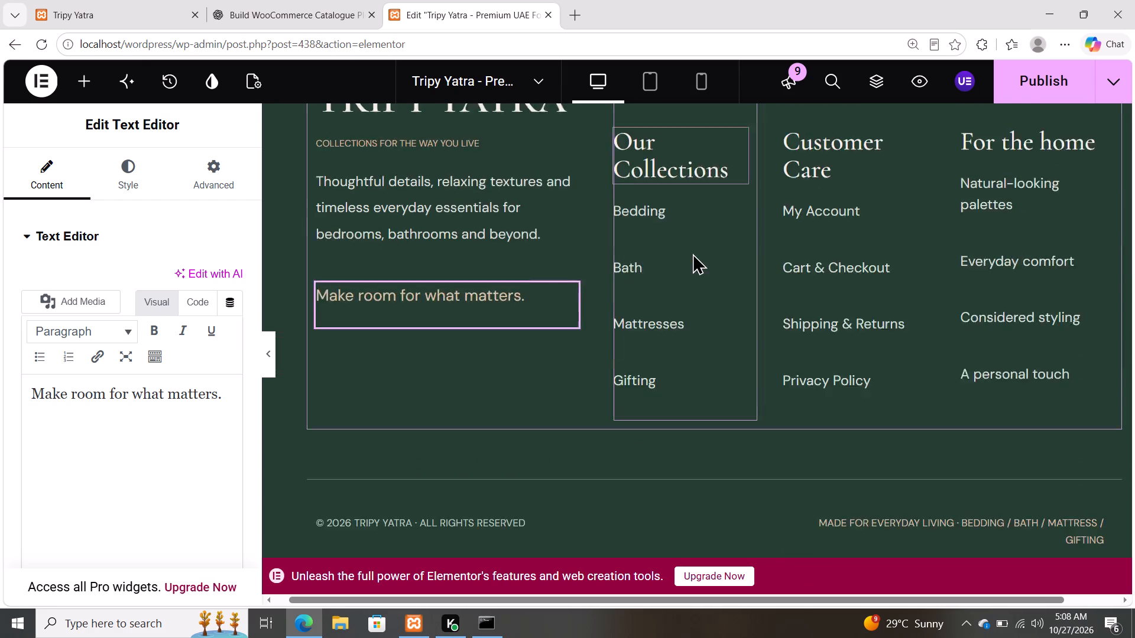
{"action": "scroll", "coordinate": [692, 253], "scroll_direction": "up", "scroll_amount": 1}
{"action": "left_click", "coordinate": [1025, 89]}
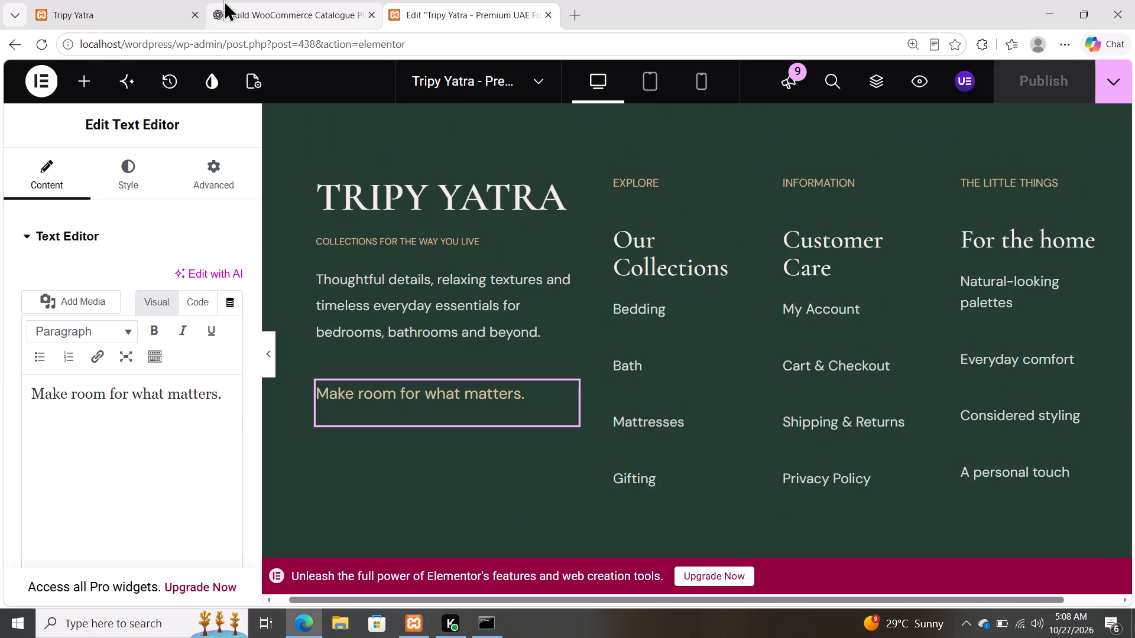
Reload the live Tripy Yatra home page and compare its footer and the green band above it with the Elementor footer template.
{"action": "left_click", "coordinate": [135, 0]}
{"action": "left_click", "coordinate": [35, 31]}
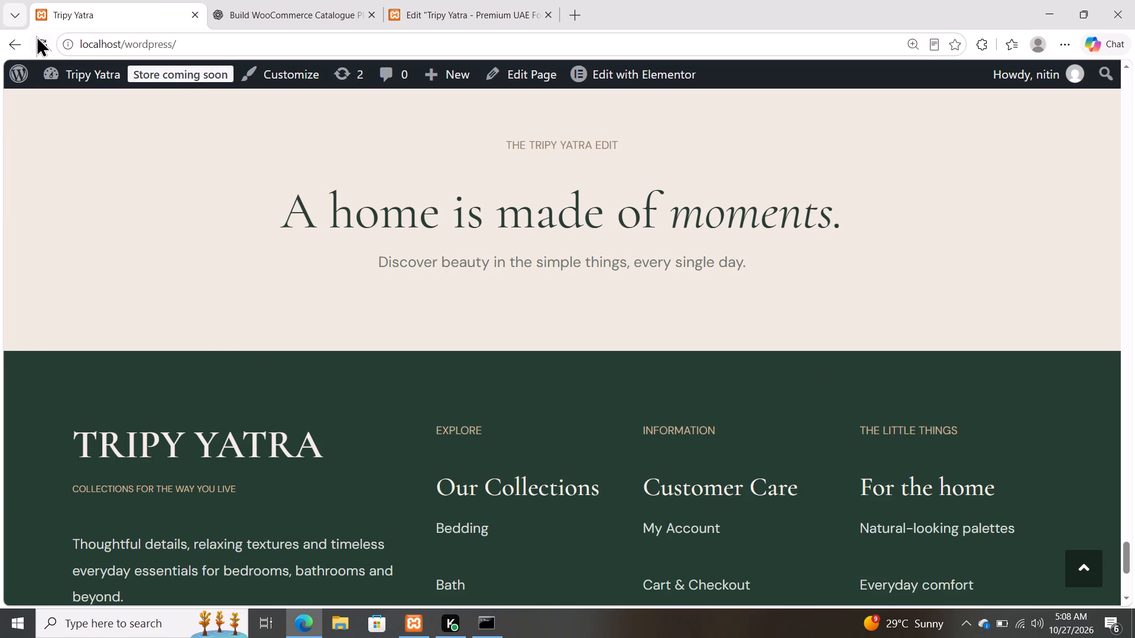
{"action": "left_click", "coordinate": [36, 35]}
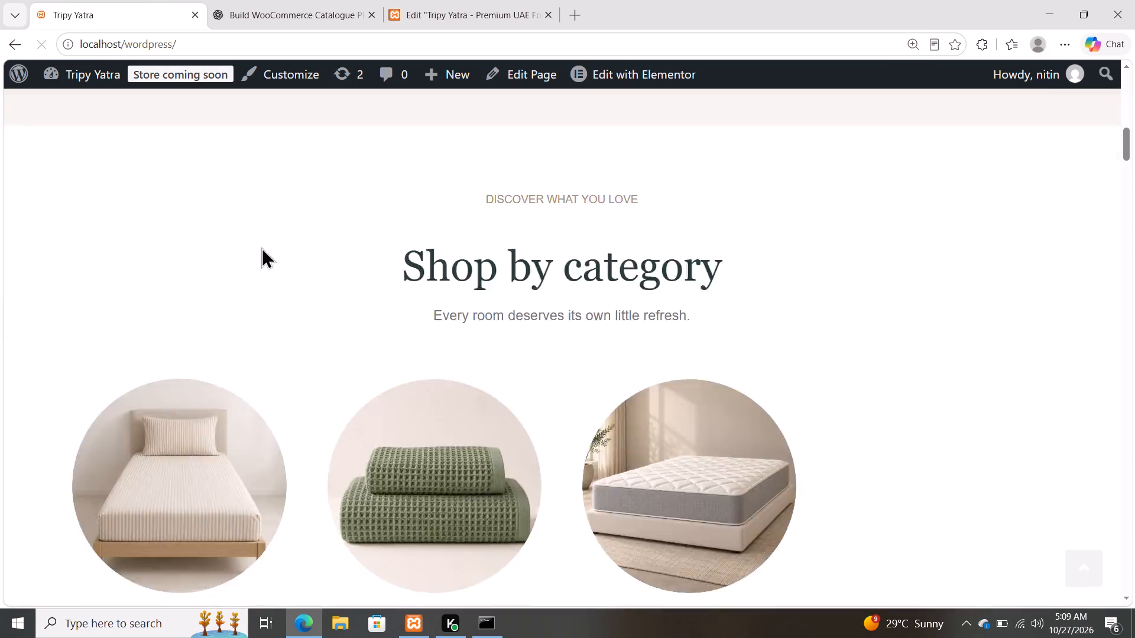
{"action": "scroll", "coordinate": [339, 289], "scroll_direction": "down", "scroll_amount": 7}
{"action": "scroll", "coordinate": [339, 289], "scroll_direction": "up", "scroll_amount": 2}
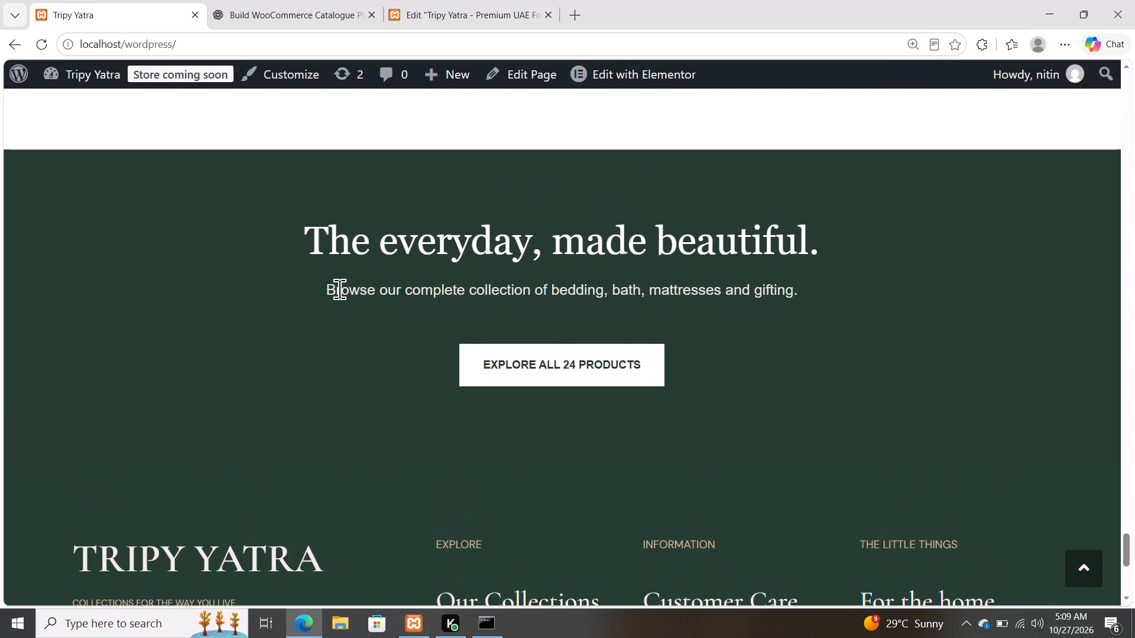
{"action": "scroll", "coordinate": [339, 289], "scroll_direction": "right", "scroll_amount": 1}
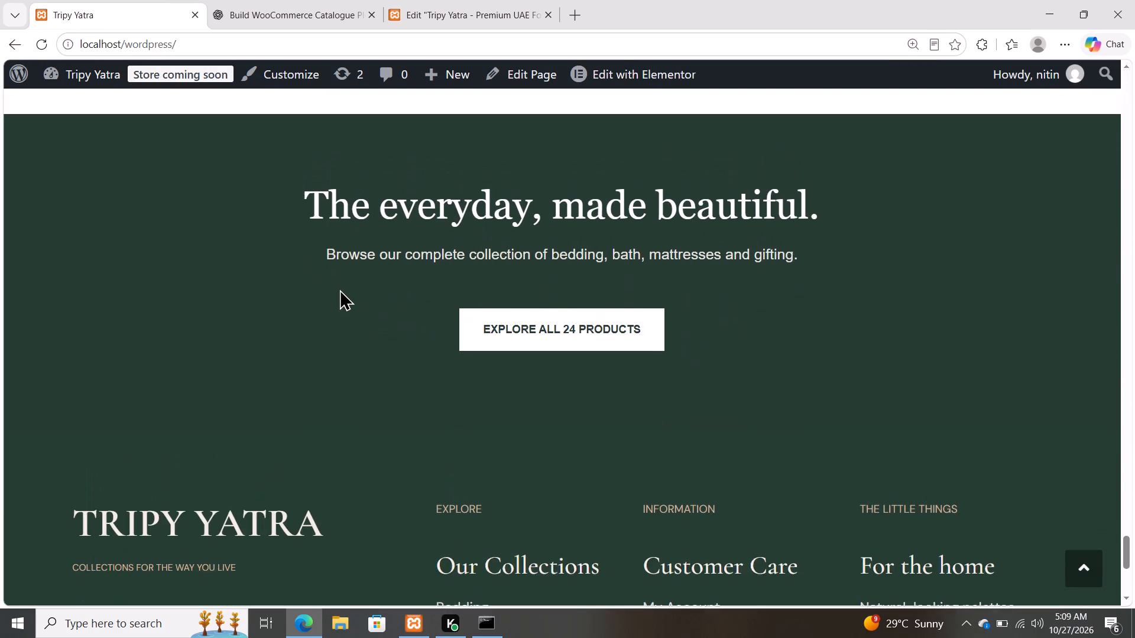
{"action": "scroll", "coordinate": [339, 289], "scroll_direction": "right", "scroll_amount": 1}
{"action": "scroll", "coordinate": [339, 289], "scroll_direction": "down", "scroll_amount": 1}
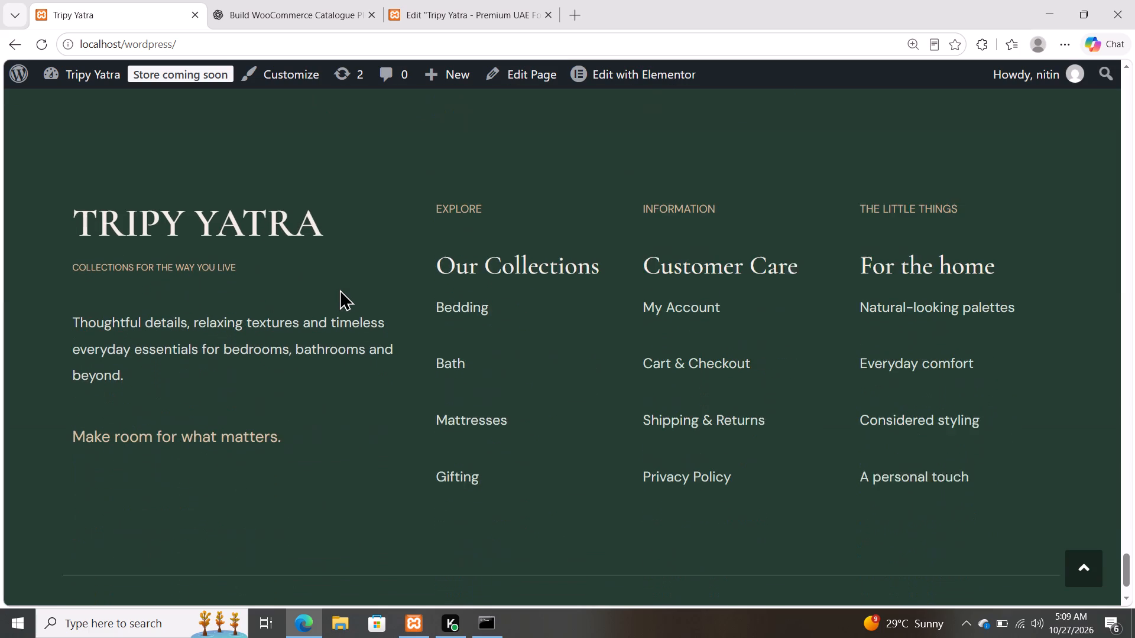
{"action": "scroll", "coordinate": [339, 289], "scroll_direction": "down", "scroll_amount": 1}
{"action": "scroll", "coordinate": [339, 289], "scroll_direction": "up", "scroll_amount": 5}
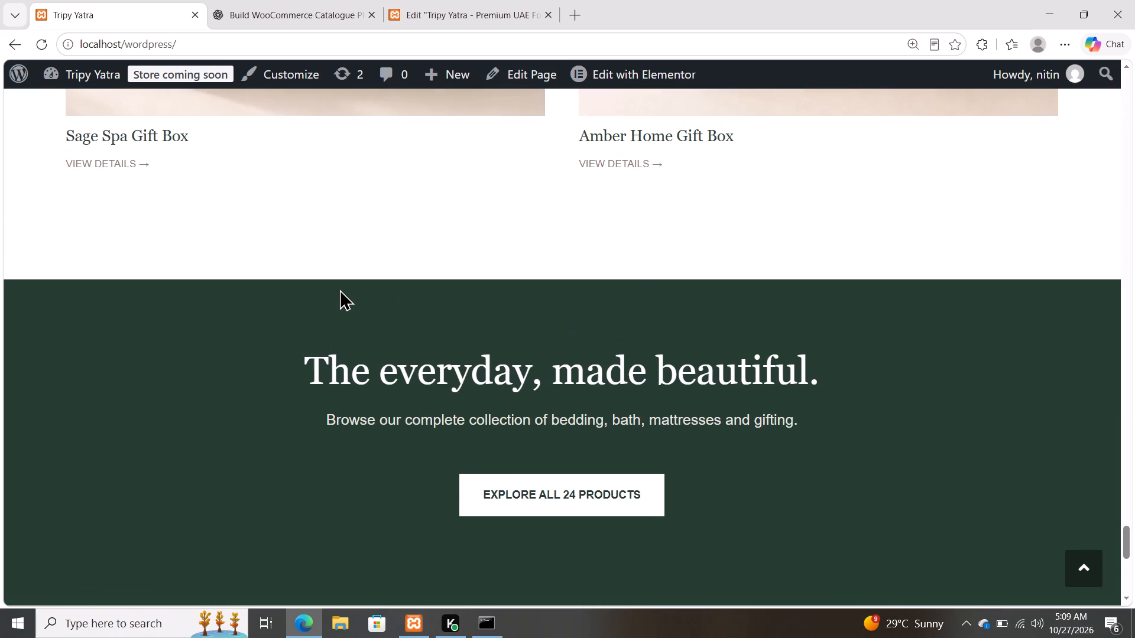
{"action": "scroll", "coordinate": [474, 375], "scroll_direction": "up", "scroll_amount": 3}
{"action": "scroll", "coordinate": [474, 375], "scroll_direction": "down", "scroll_amount": 2}
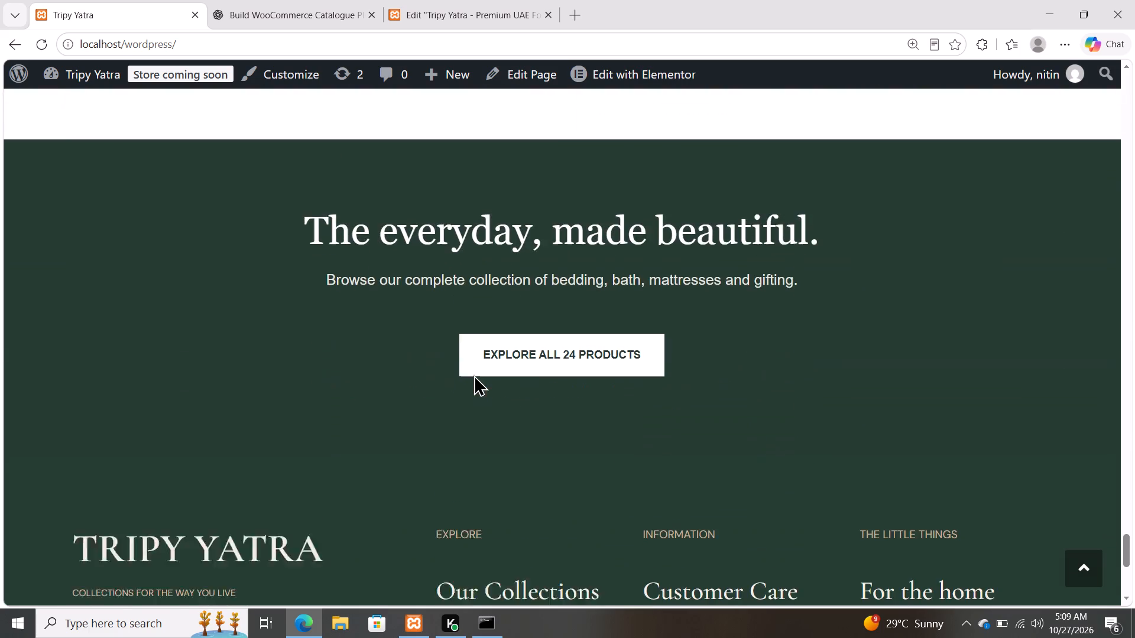
{"action": "scroll", "coordinate": [474, 375], "scroll_direction": "down", "scroll_amount": 1}
{"action": "left_click", "coordinate": [479, 0]}
{"action": "scroll", "coordinate": [394, 314], "scroll_direction": "up", "scroll_amount": 1}
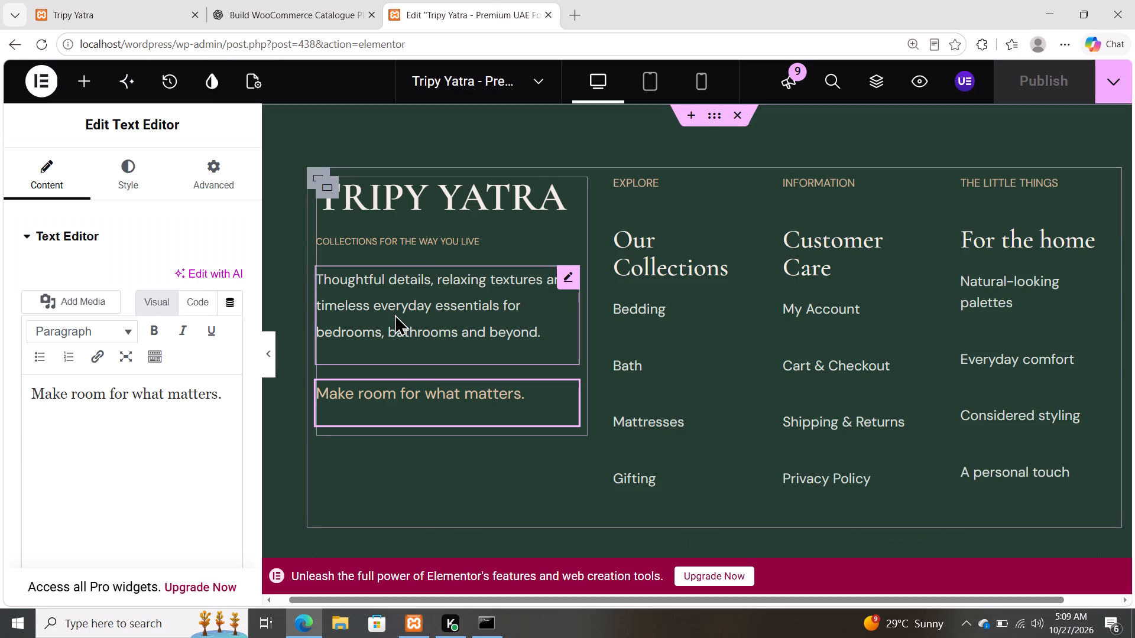
{"action": "scroll", "coordinate": [394, 314], "scroll_direction": "up", "scroll_amount": 4}
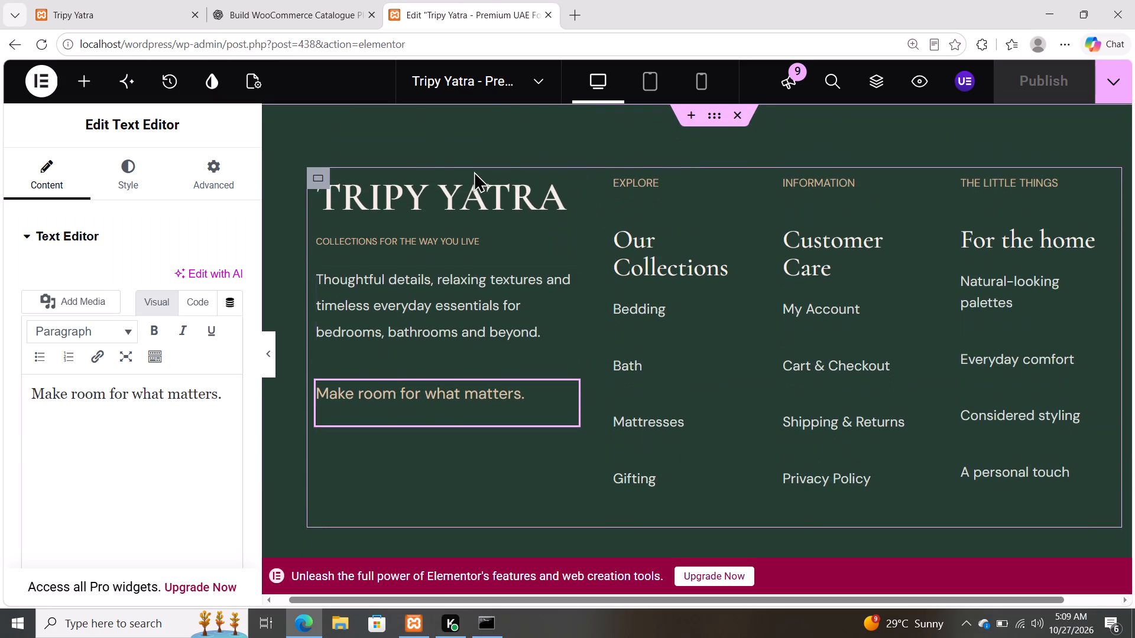
Move the ChatGPT tab to the front and open the site's home page for editing in Elementor.
{"action": "left_click", "coordinate": [121, 0]}
{"action": "left_click_drag", "start_coordinate": [303, 0], "coordinate": [106, 0]}
{"action": "left_click", "coordinate": [106, 0]}
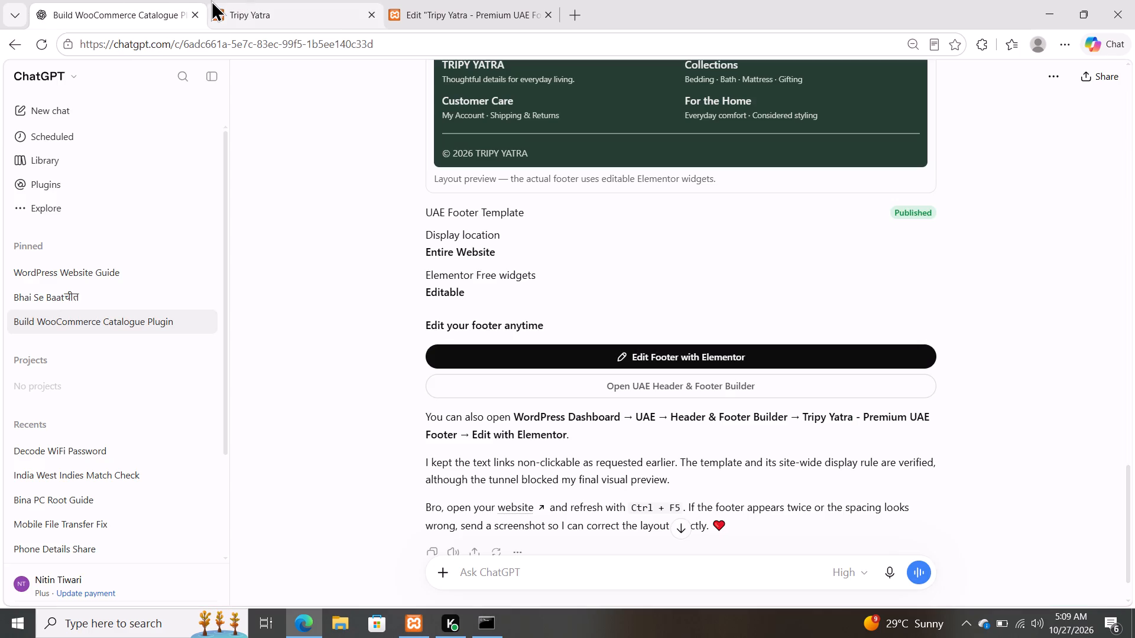
{"action": "left_click", "coordinate": [211, 0]}
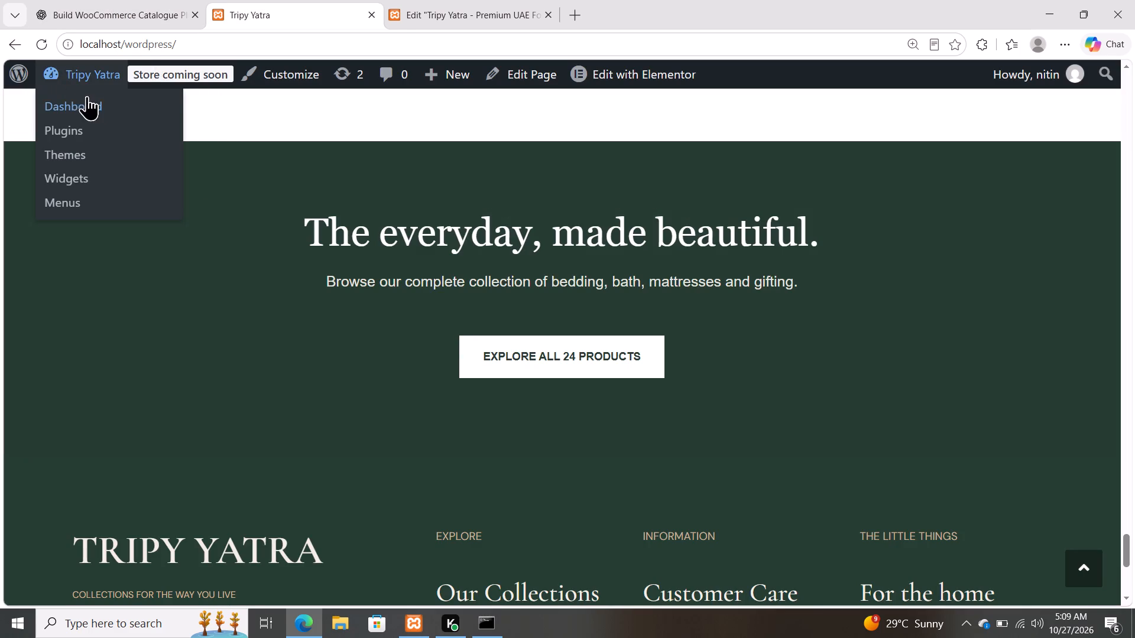
{"action": "left_click", "coordinate": [590, 90]}
{"action": "scroll", "coordinate": [553, 165], "scroll_direction": "up", "scroll_amount": 1}
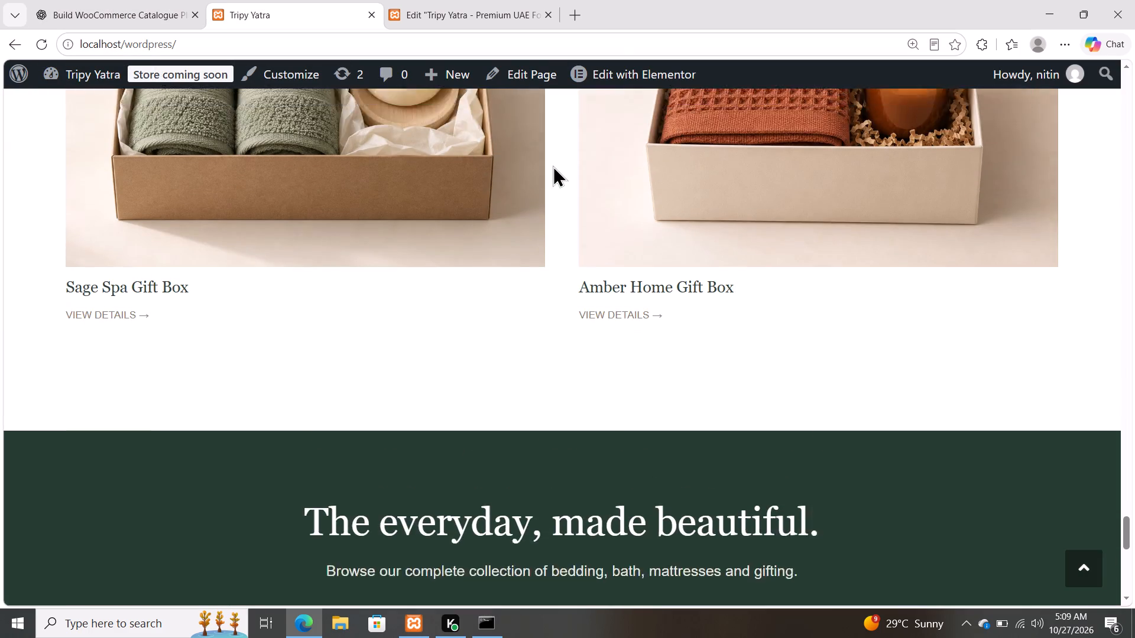
{"action": "scroll", "coordinate": [553, 165], "scroll_direction": "up", "scroll_amount": 1}
{"action": "left_click", "coordinate": [624, 61]}
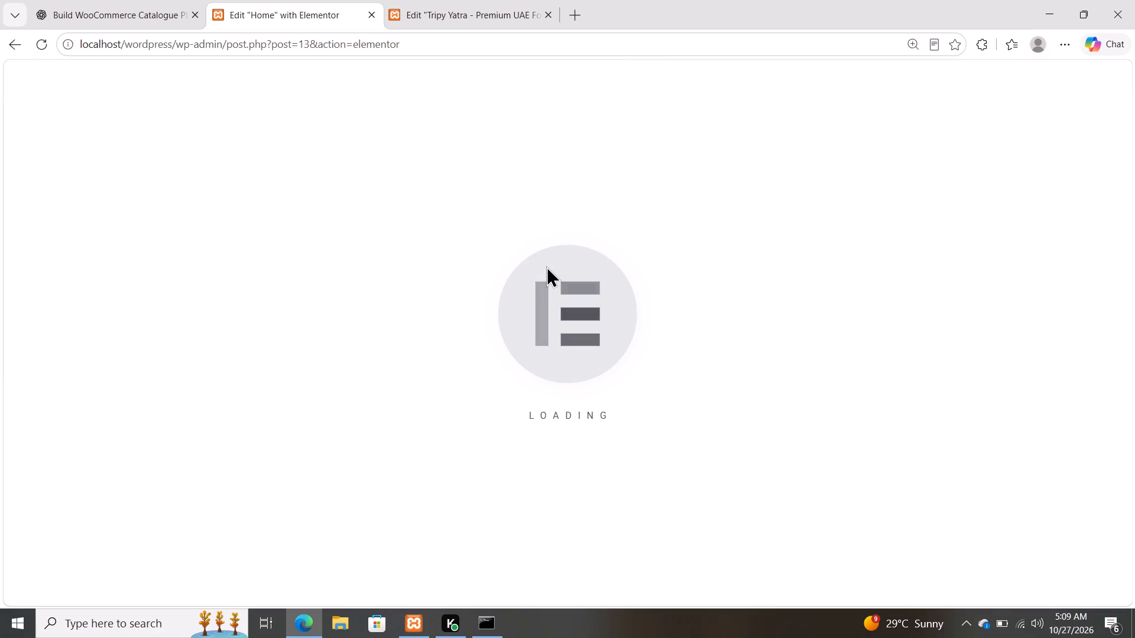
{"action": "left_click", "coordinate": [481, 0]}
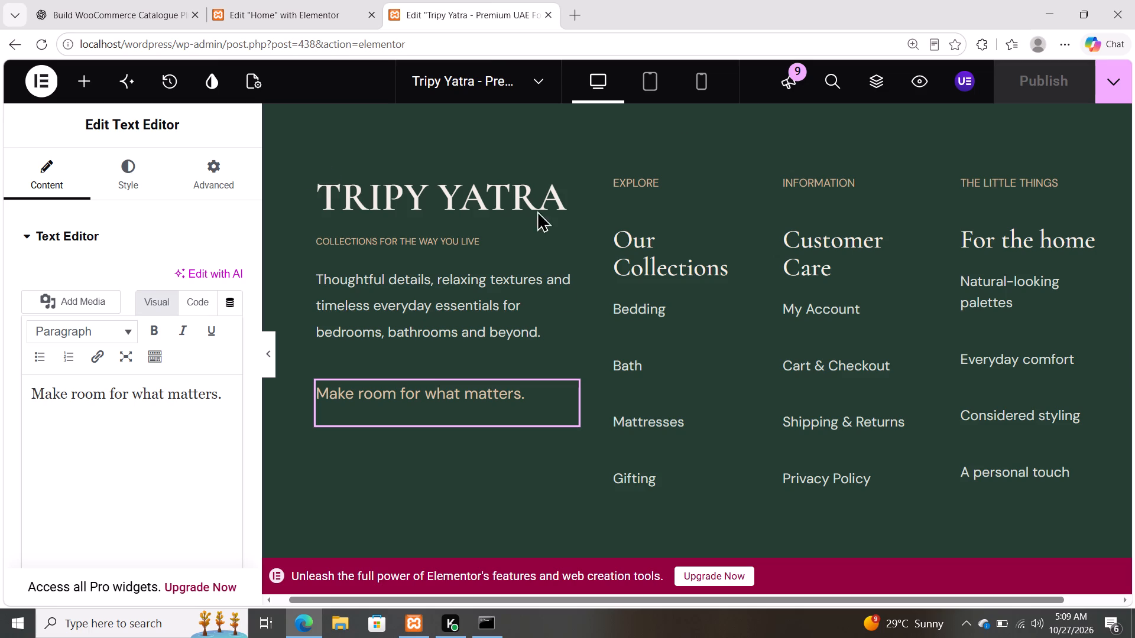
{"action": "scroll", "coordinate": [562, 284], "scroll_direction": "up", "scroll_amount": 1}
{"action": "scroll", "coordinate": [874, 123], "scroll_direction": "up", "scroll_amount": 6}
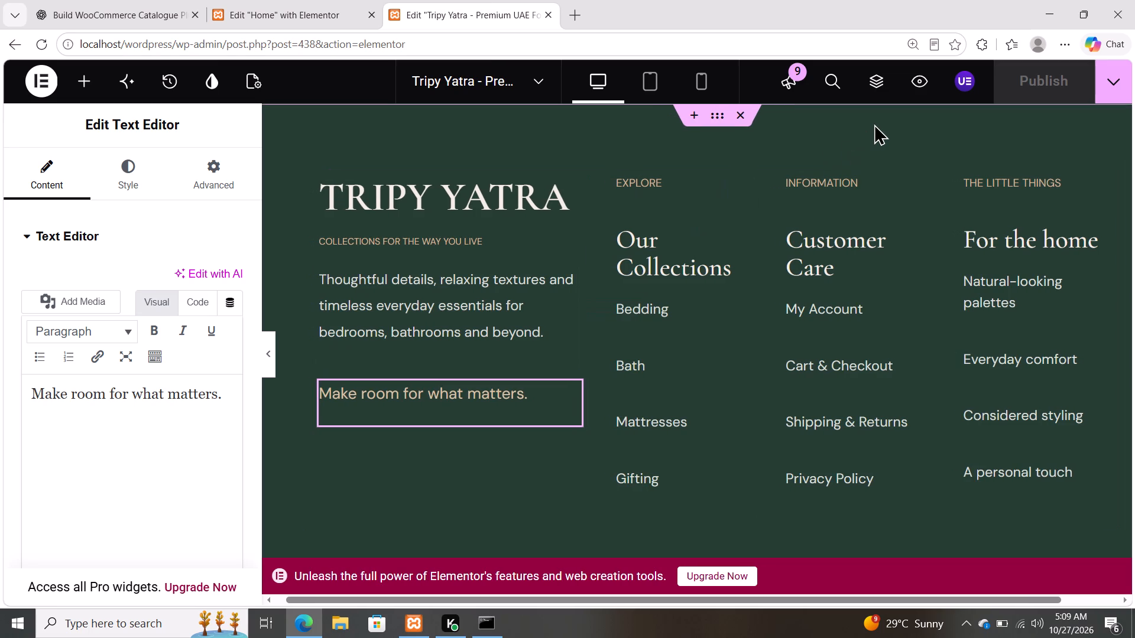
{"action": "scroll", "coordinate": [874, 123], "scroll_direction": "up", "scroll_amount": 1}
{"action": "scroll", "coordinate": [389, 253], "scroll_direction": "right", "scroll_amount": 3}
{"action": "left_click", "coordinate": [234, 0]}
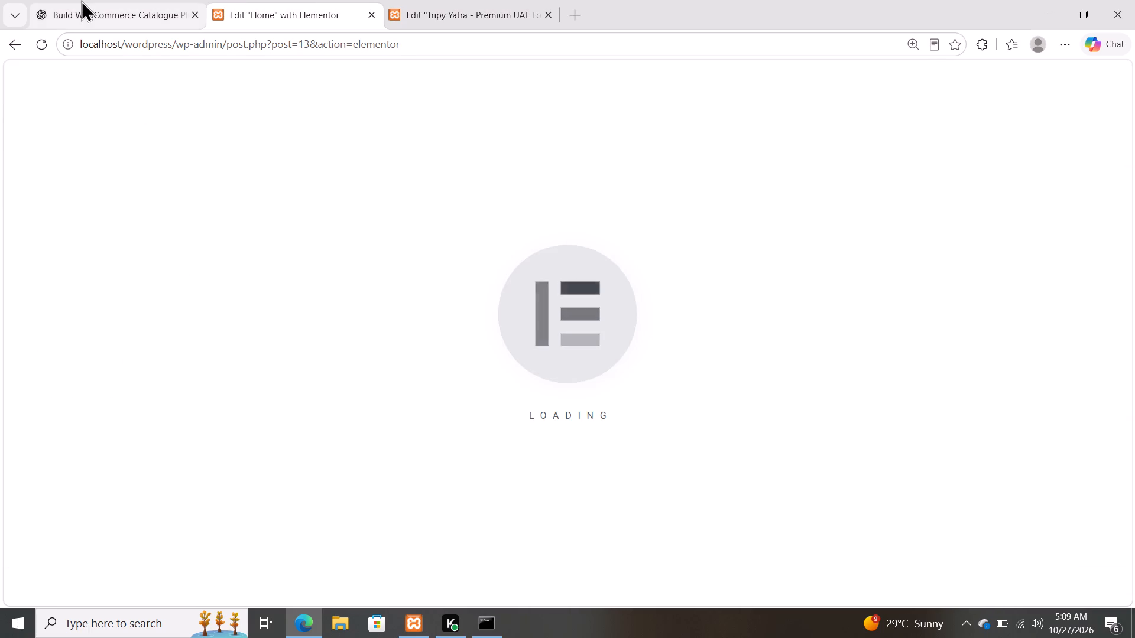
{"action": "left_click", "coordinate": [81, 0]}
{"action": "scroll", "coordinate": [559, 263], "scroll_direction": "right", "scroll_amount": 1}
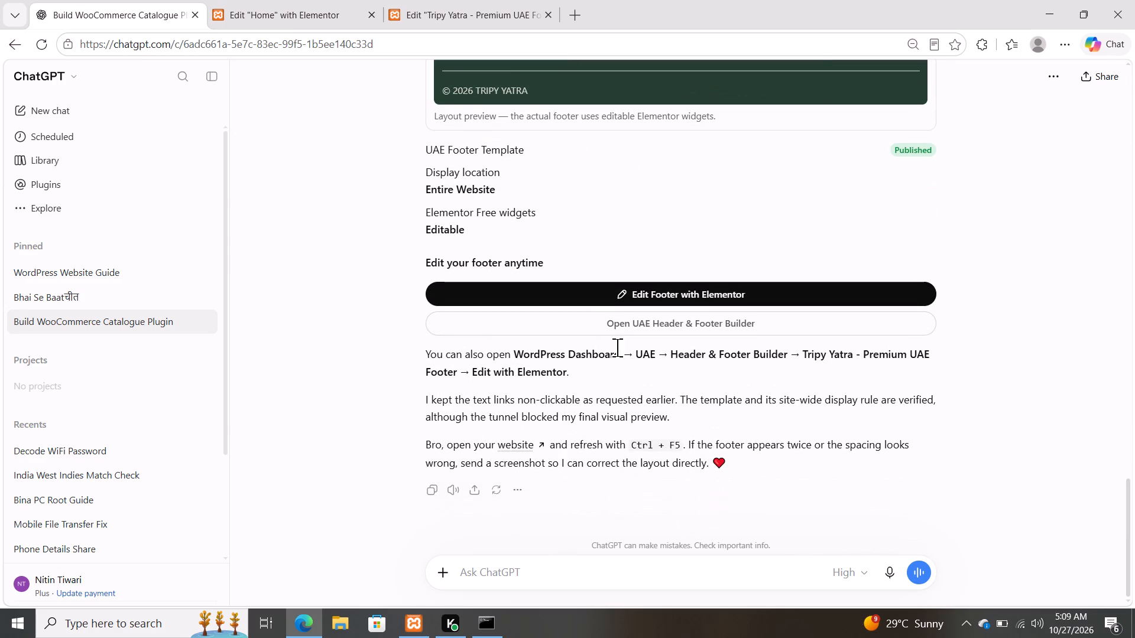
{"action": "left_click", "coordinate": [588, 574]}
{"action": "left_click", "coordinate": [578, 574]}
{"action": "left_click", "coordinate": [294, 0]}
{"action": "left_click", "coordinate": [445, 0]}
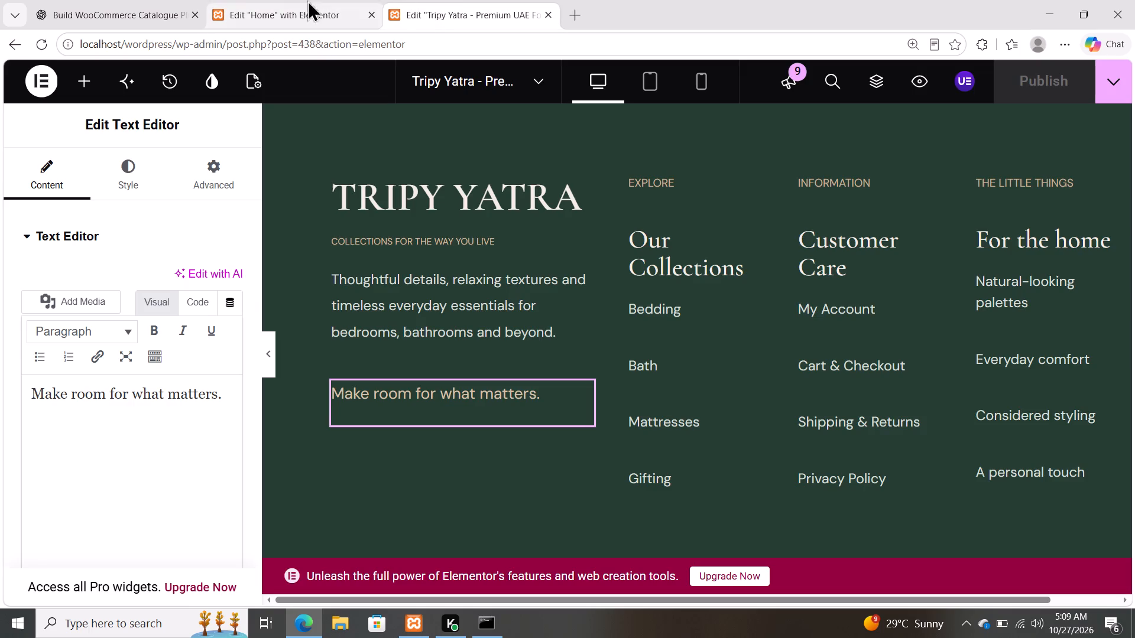
Send ChatGPT the follow-up message "bhai header bhii".
{"action": "left_click", "coordinate": [127, 0]}
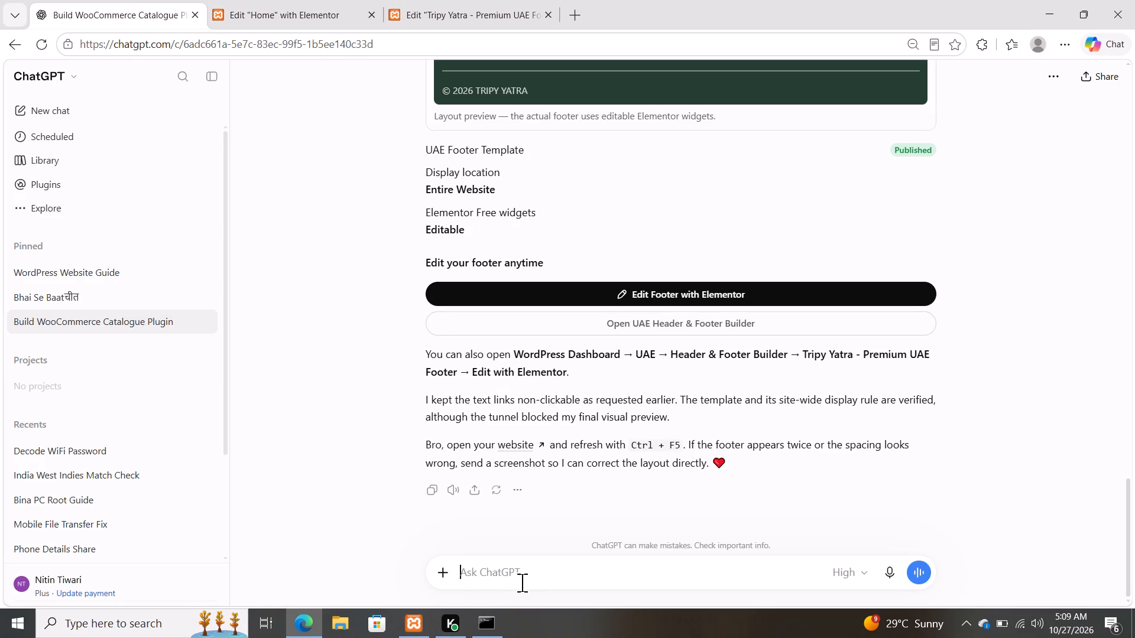
{"action": "left_click", "coordinate": [522, 582]}
{"action": "type", "text": "bhai header bhii edi"}
{"action": "key", "text": "BackSpace"}
{"action": "key", "text": "BackSpace"}
{"action": "key", "text": "BackSpace"}
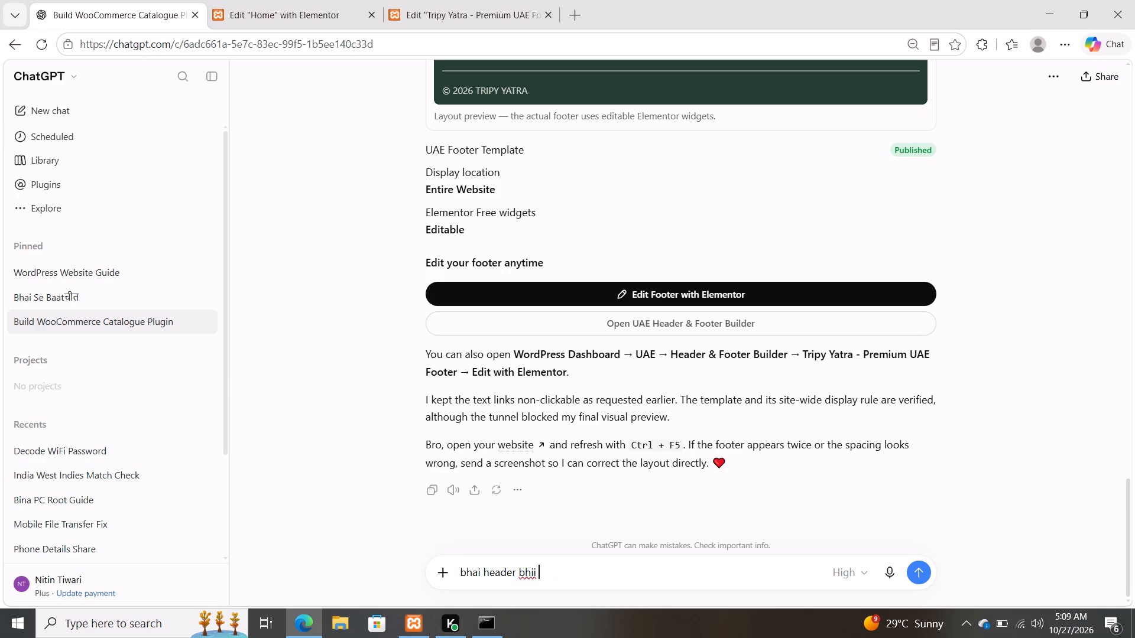
{"action": "key", "text": "Return"}
Look through the Home page in Elementor for the green "The everyday, made beautiful." section near its end.
{"action": "left_click", "coordinate": [428, 0]}
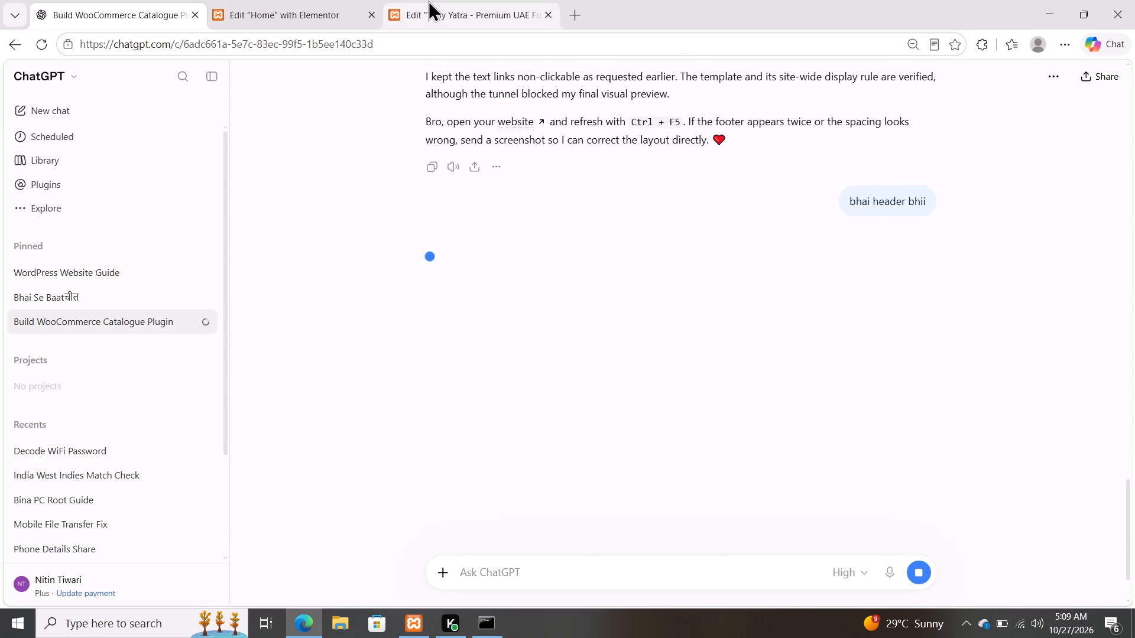
{"action": "scroll", "coordinate": [399, 233], "scroll_direction": "up", "scroll_amount": 2}
{"action": "left_click", "coordinate": [293, 0]}
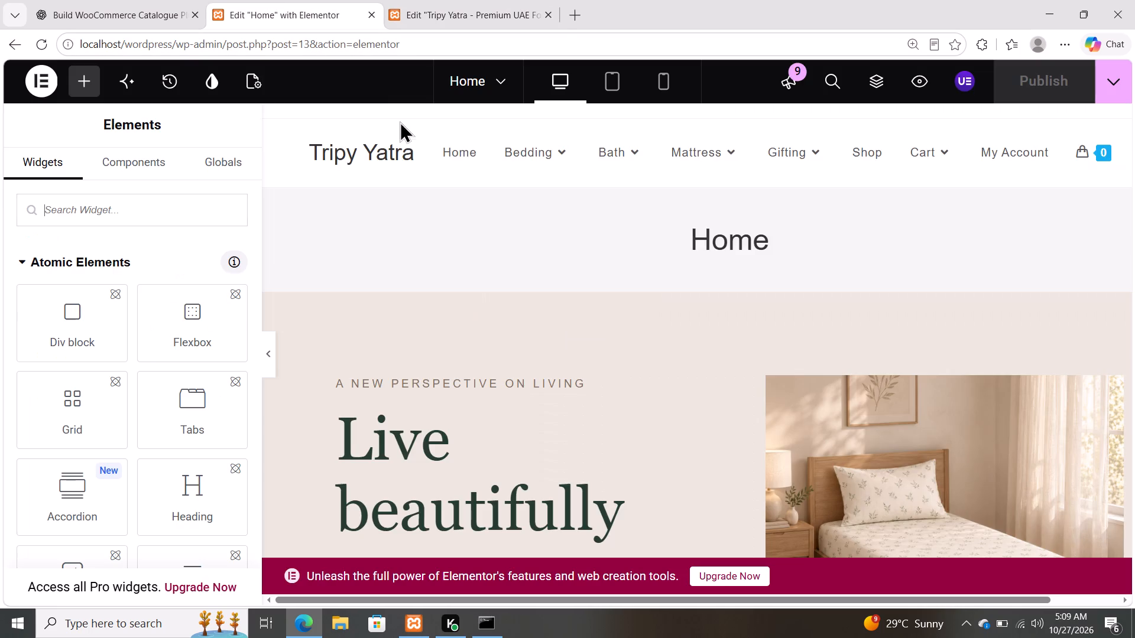
{"action": "scroll", "coordinate": [423, 178], "scroll_direction": "down", "scroll_amount": 17}
{"action": "scroll", "coordinate": [423, 178], "scroll_direction": "down", "scroll_amount": 8}
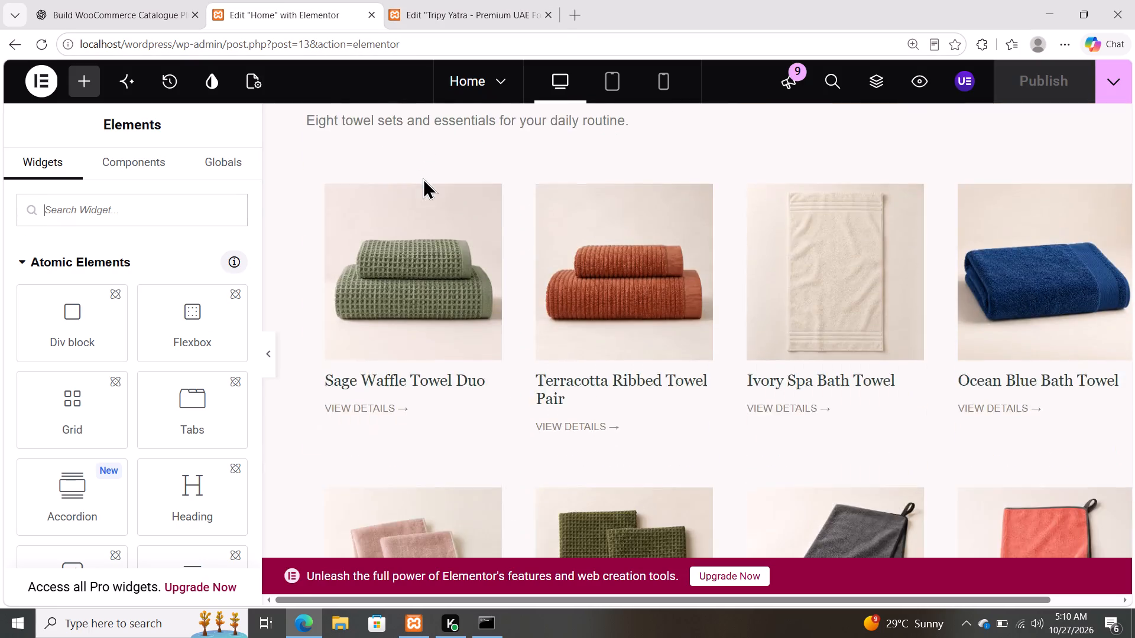
{"action": "scroll", "coordinate": [423, 178], "scroll_direction": "down", "scroll_amount": 18}
{"action": "scroll", "coordinate": [423, 178], "scroll_direction": "down", "scroll_amount": 5}
{"action": "scroll", "coordinate": [423, 178], "scroll_direction": "up", "scroll_amount": 5}
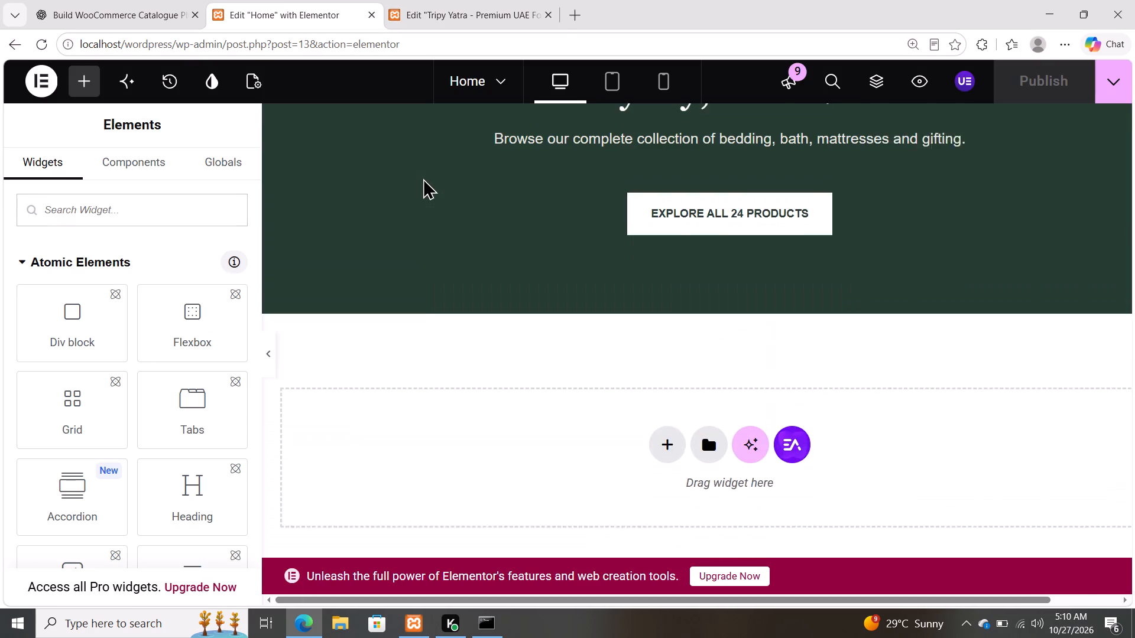
{"action": "scroll", "coordinate": [423, 178], "scroll_direction": "up", "scroll_amount": 1}
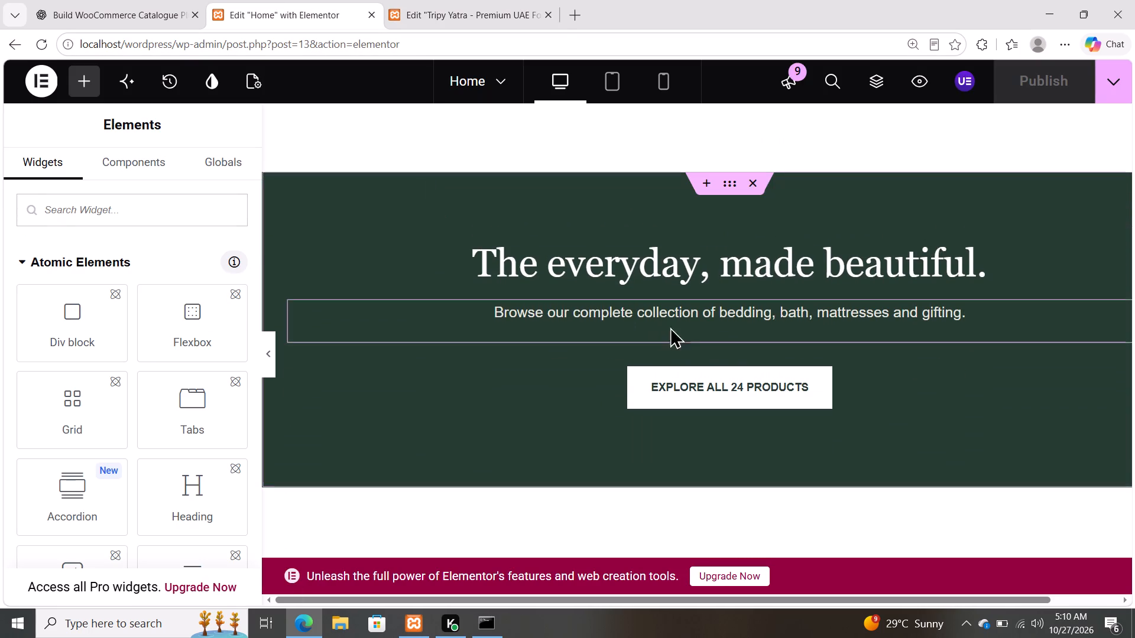
Unlink the "The everyday, made beautiful." heading's margins and set them to 6 px bottom, -16 px right and 26 px left.
{"action": "left_click", "coordinate": [724, 271]}
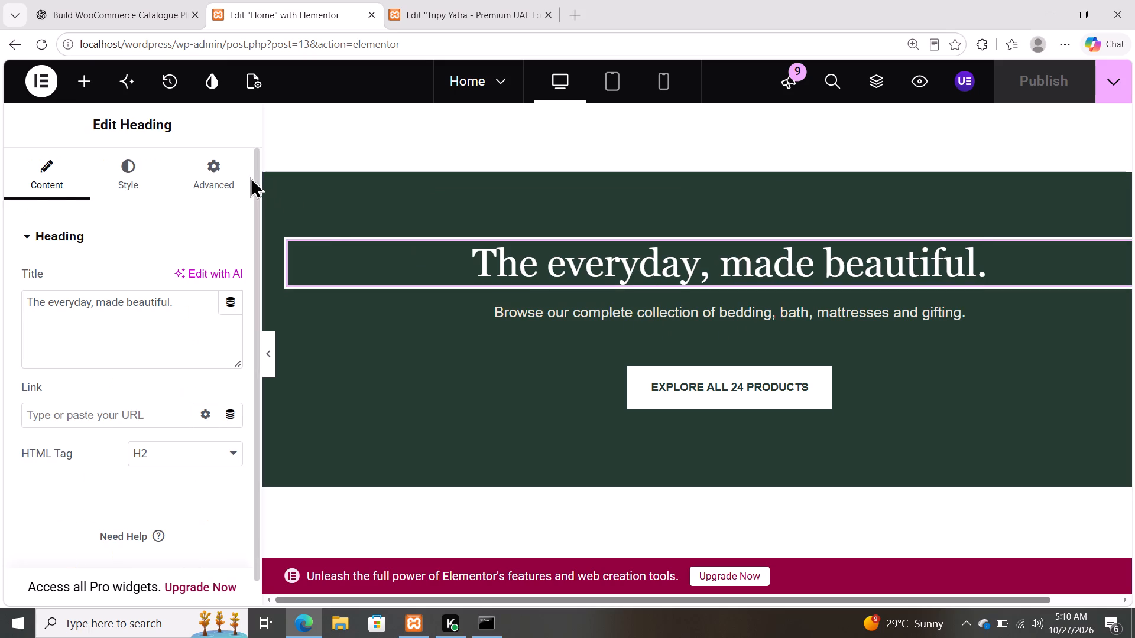
{"action": "left_click", "coordinate": [250, 177]}
{"action": "scroll", "coordinate": [181, 268], "scroll_direction": "up", "scroll_amount": 3}
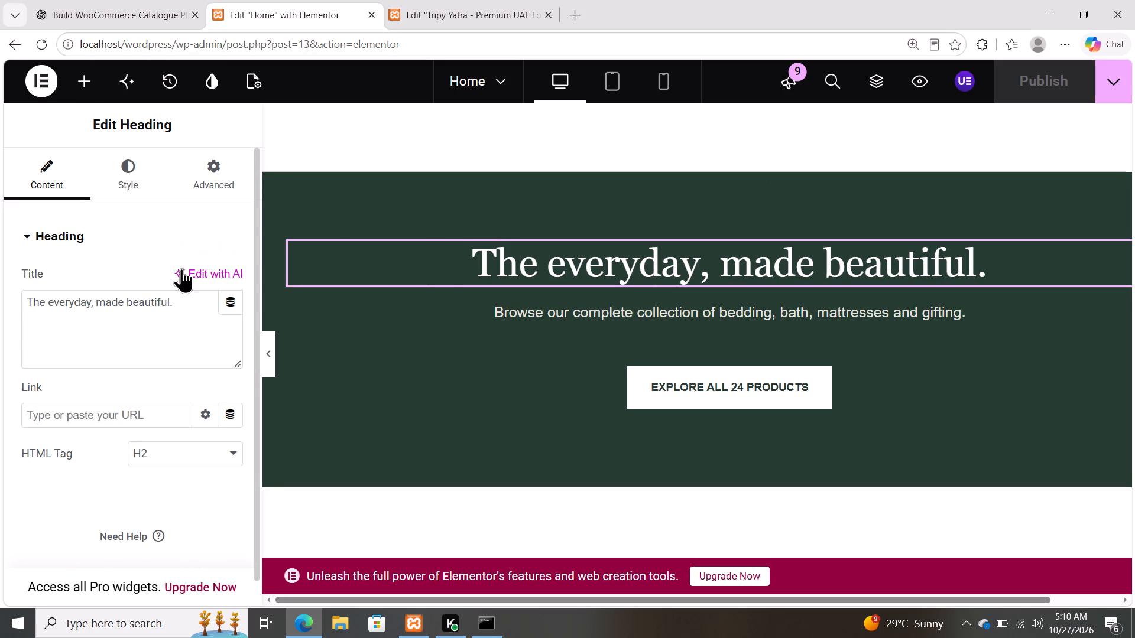
{"action": "scroll", "coordinate": [181, 268], "scroll_direction": "up", "scroll_amount": 2}
{"action": "left_click", "coordinate": [225, 180]}
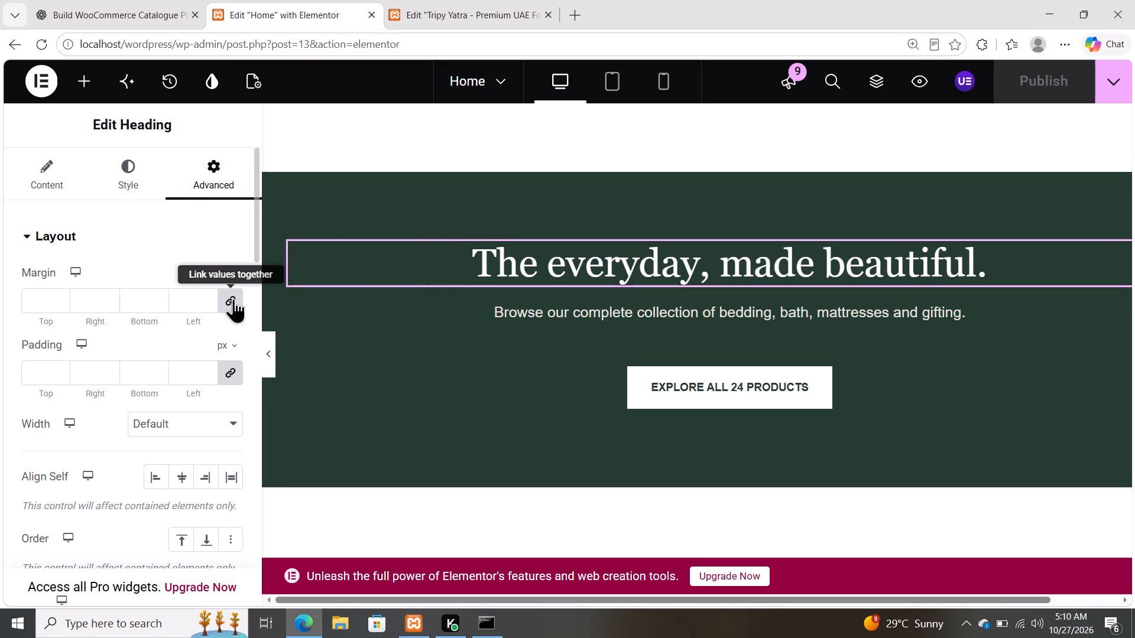
{"action": "left_click", "coordinate": [227, 298]}
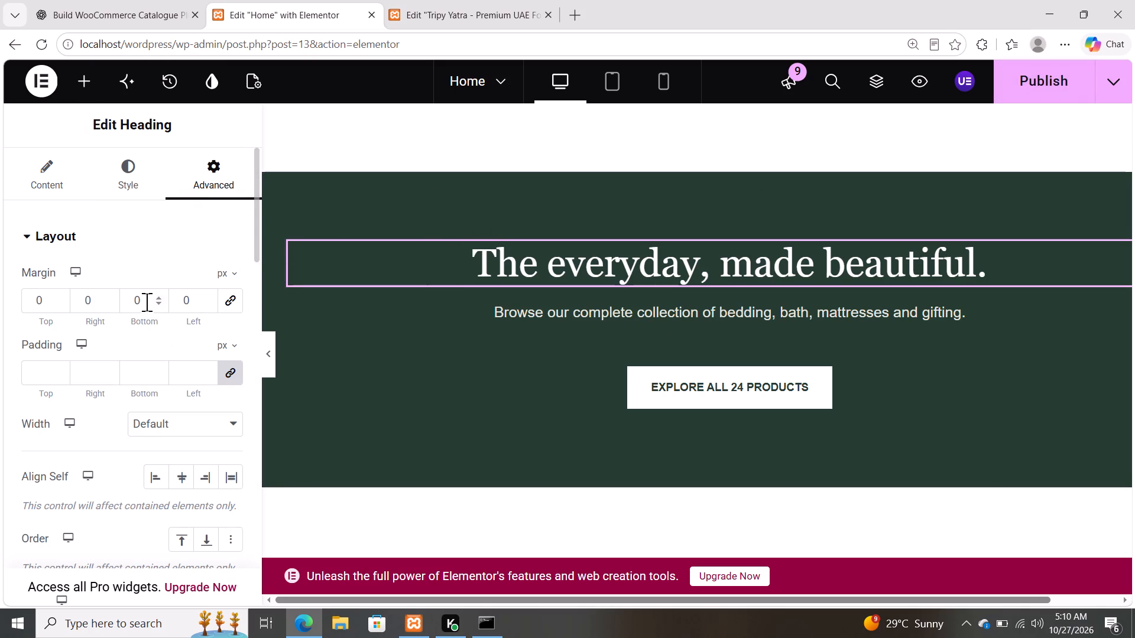
{"action": "triple_click", "coordinate": [161, 297]}
{"action": "triple_click", "coordinate": [161, 297]}
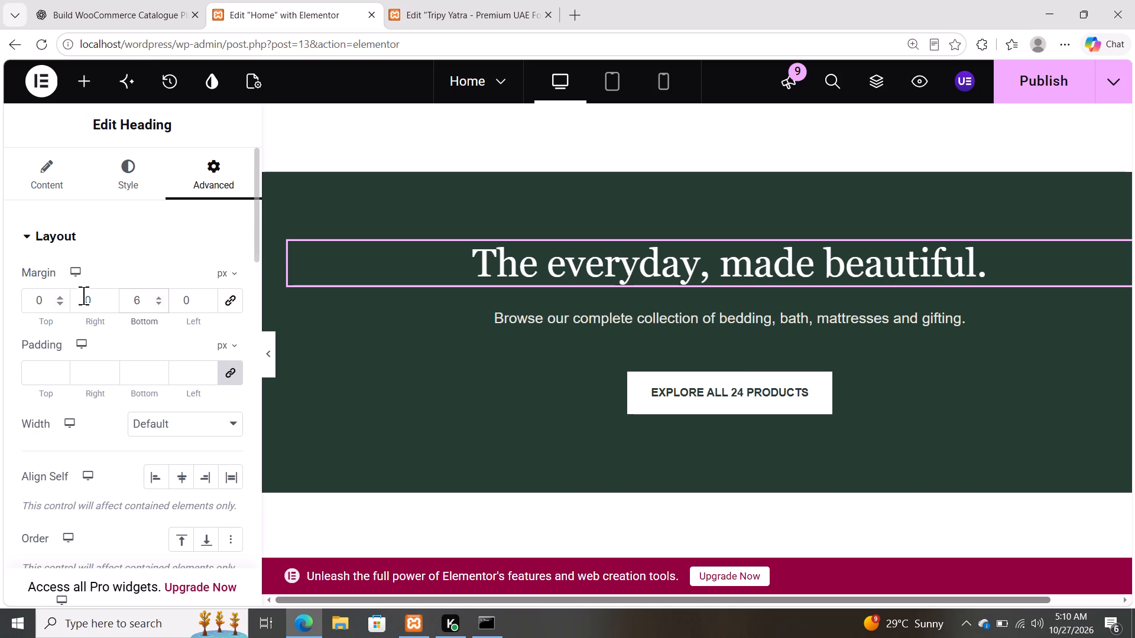
{"action": "triple_click", "coordinate": [109, 298]}
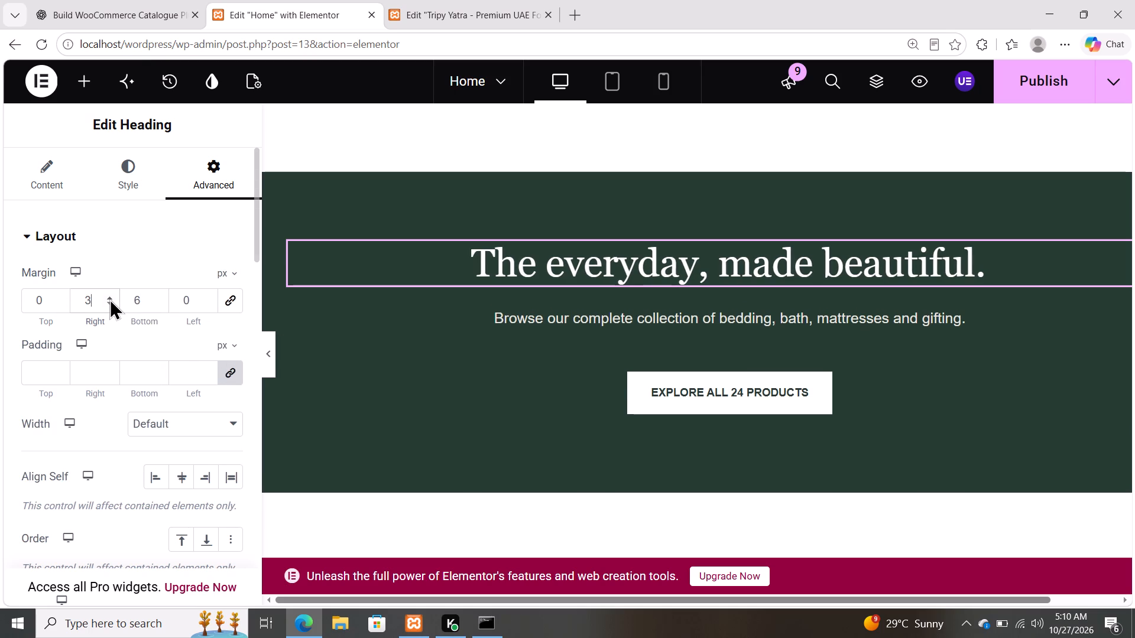
{"action": "triple_click", "coordinate": [109, 302]}
{"action": "double_click", "coordinate": [109, 302]}
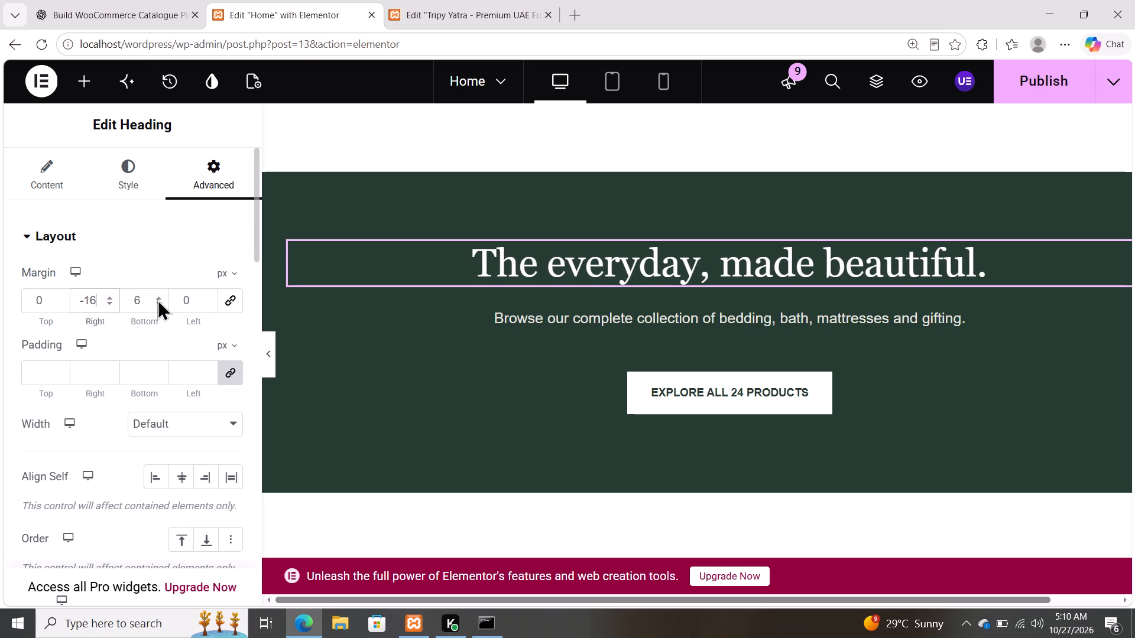
{"action": "left_click", "coordinate": [208, 295]}
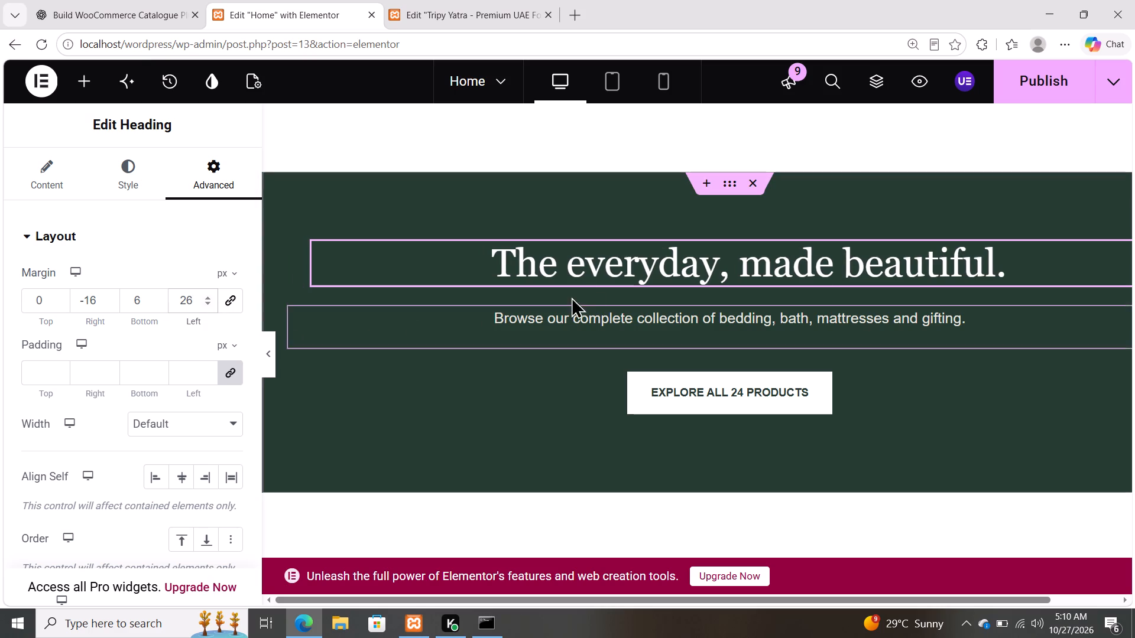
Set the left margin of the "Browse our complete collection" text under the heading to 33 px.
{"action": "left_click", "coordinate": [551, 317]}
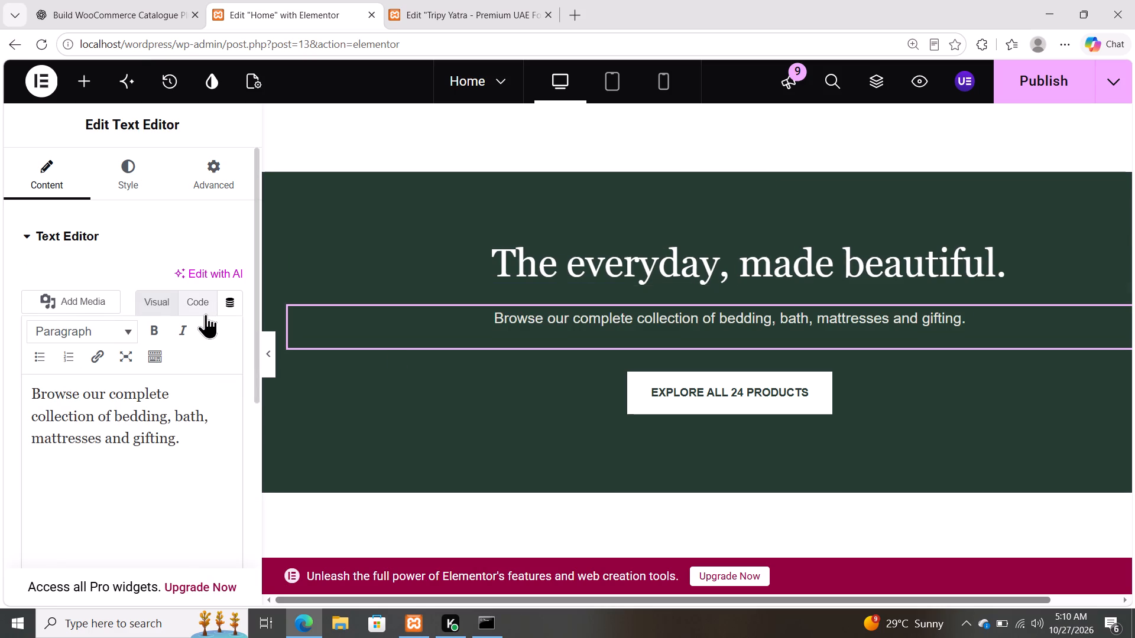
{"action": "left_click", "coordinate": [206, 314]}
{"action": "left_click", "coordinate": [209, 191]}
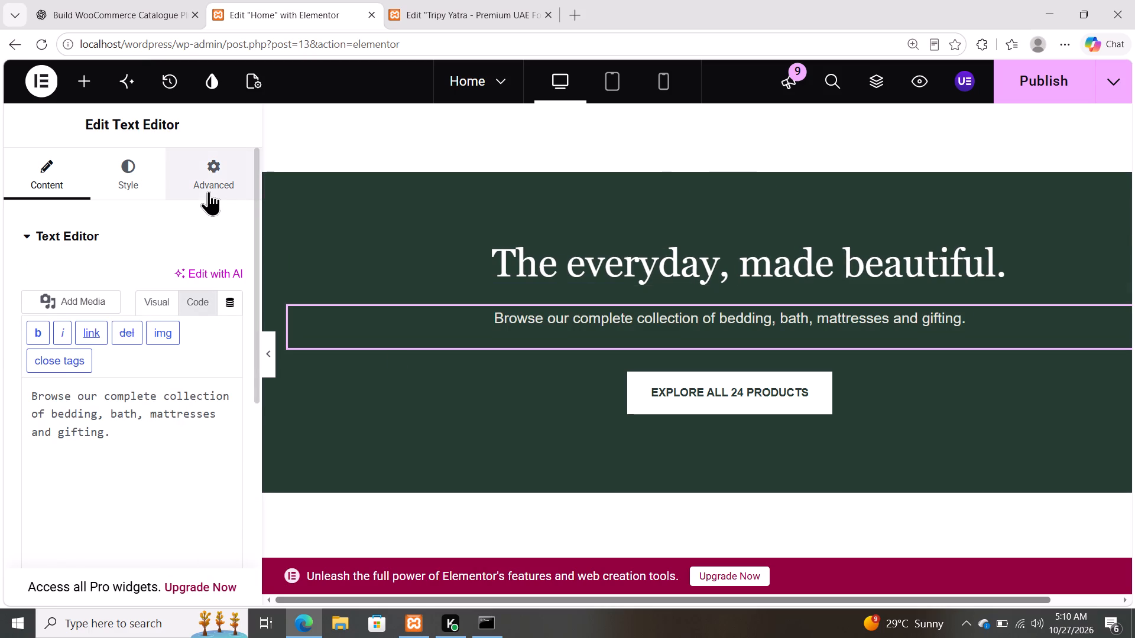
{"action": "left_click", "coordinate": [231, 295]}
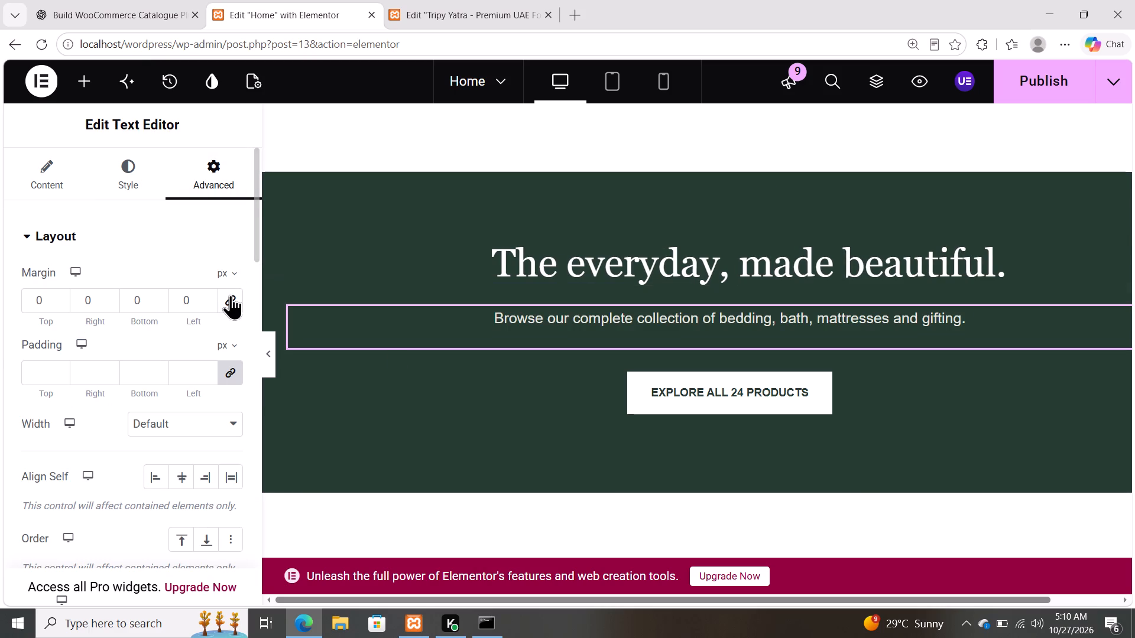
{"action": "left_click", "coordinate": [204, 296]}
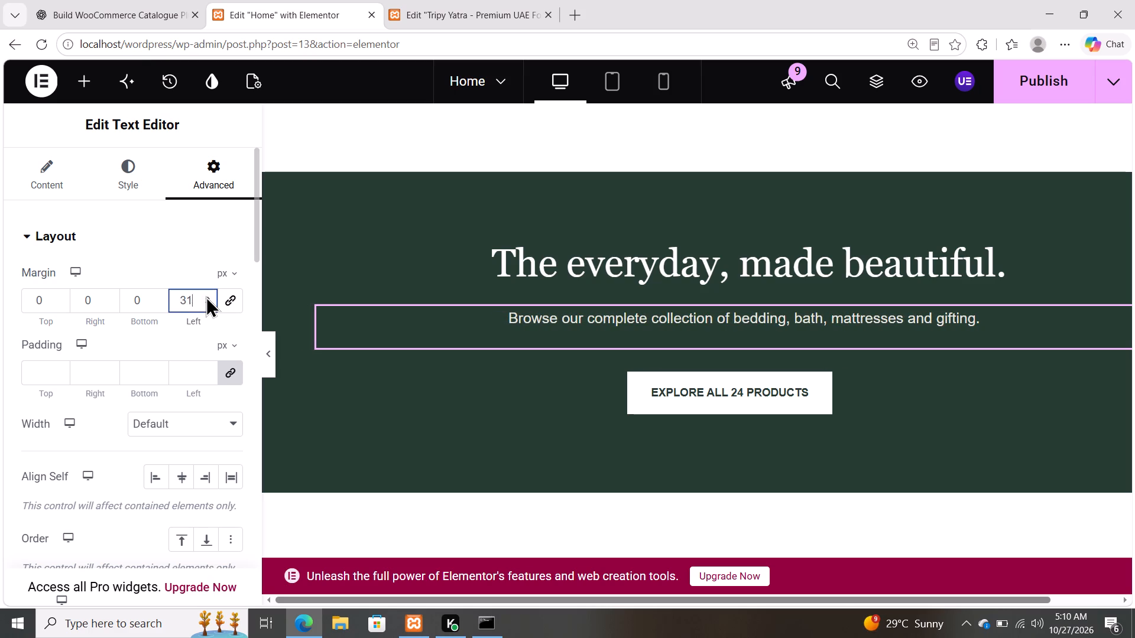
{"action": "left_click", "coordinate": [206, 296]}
{"action": "left_click", "coordinate": [666, 210]}
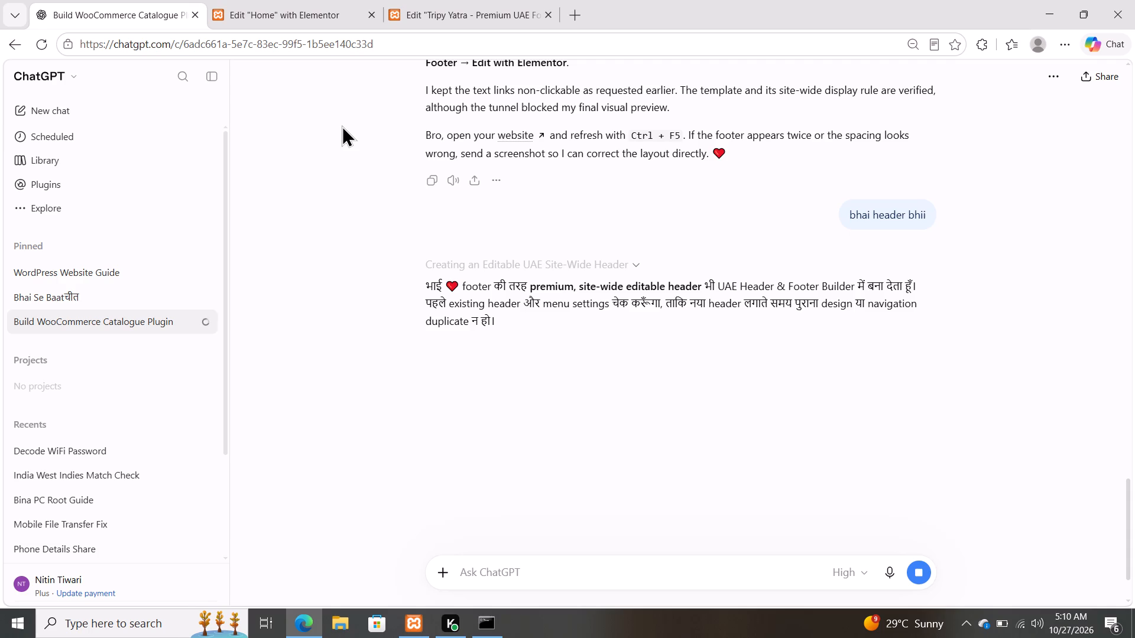
Look over the UAE footer template, examining the "Cart & Checkout" and "Everyday comfort" text items.
{"action": "left_click", "coordinate": [378, 0]}
{"action": "left_click", "coordinate": [479, 17]}
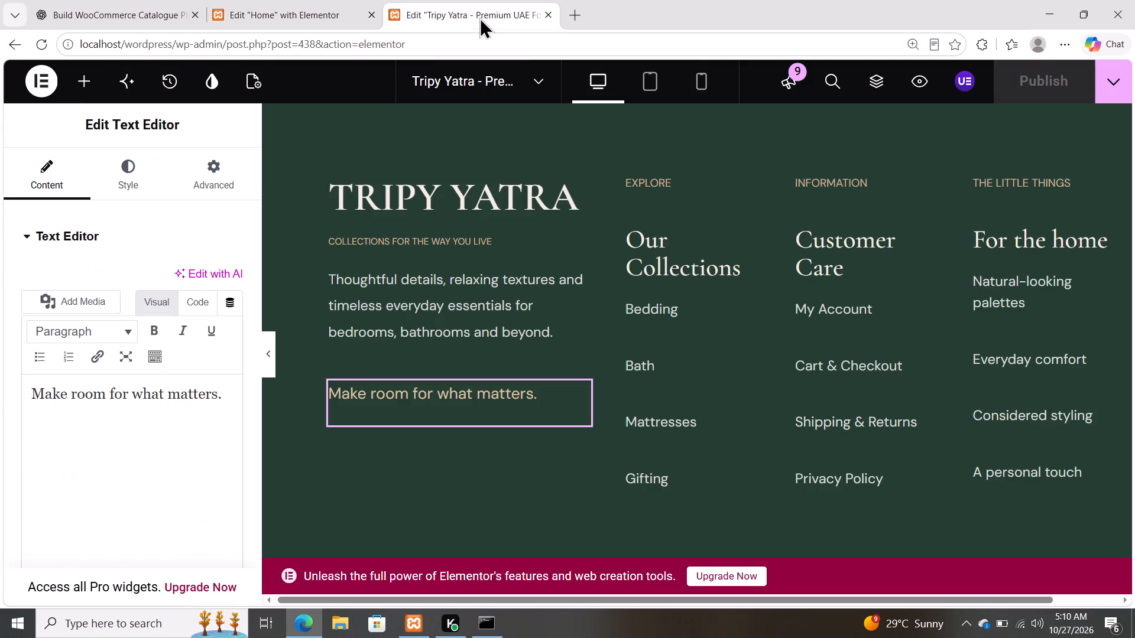
{"action": "scroll", "coordinate": [523, 206], "scroll_direction": "up", "scroll_amount": 4}
{"action": "scroll", "coordinate": [523, 206], "scroll_direction": "down", "scroll_amount": 1}
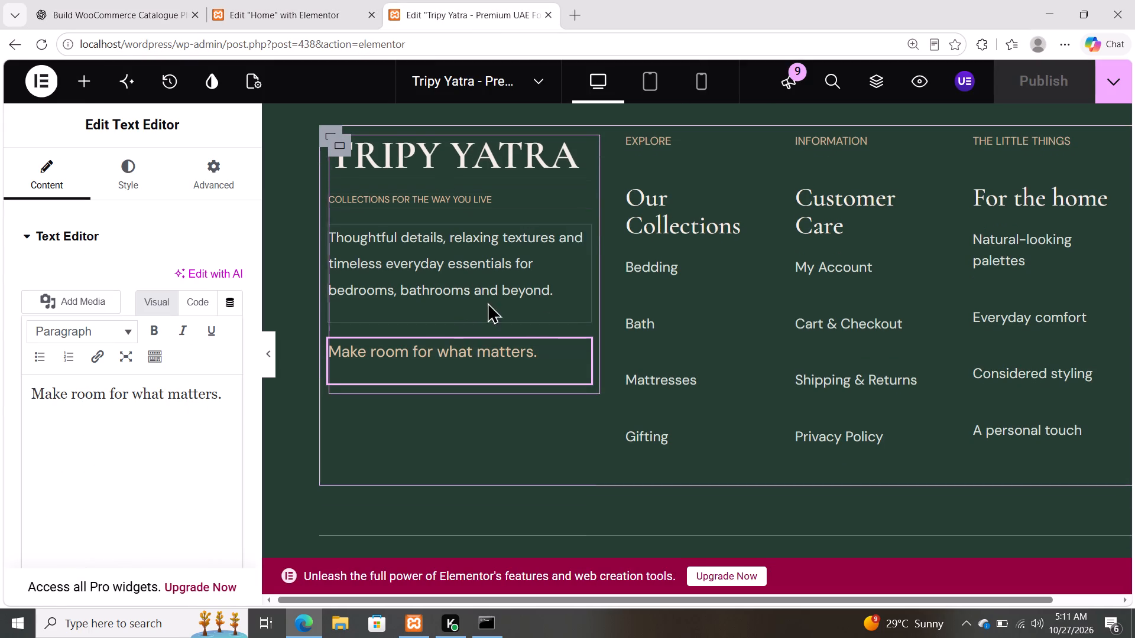
{"action": "left_click", "coordinate": [828, 323]}
{"action": "left_click", "coordinate": [1023, 297]}
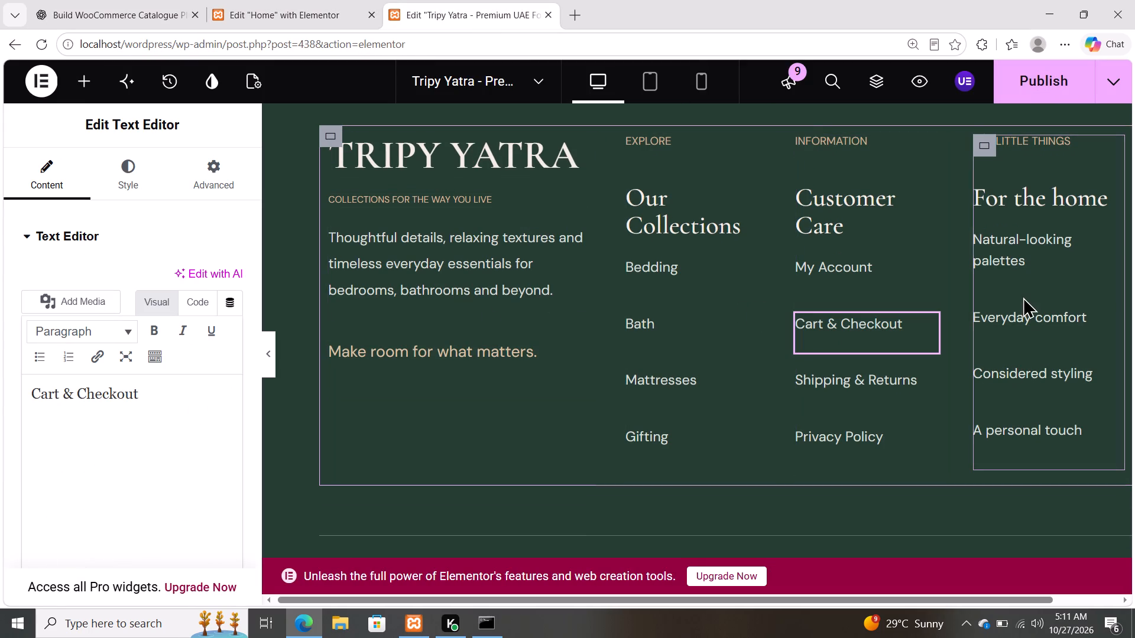
{"action": "left_click", "coordinate": [1025, 312]}
{"action": "scroll", "coordinate": [145, 473], "scroll_direction": "down", "scroll_amount": 3}
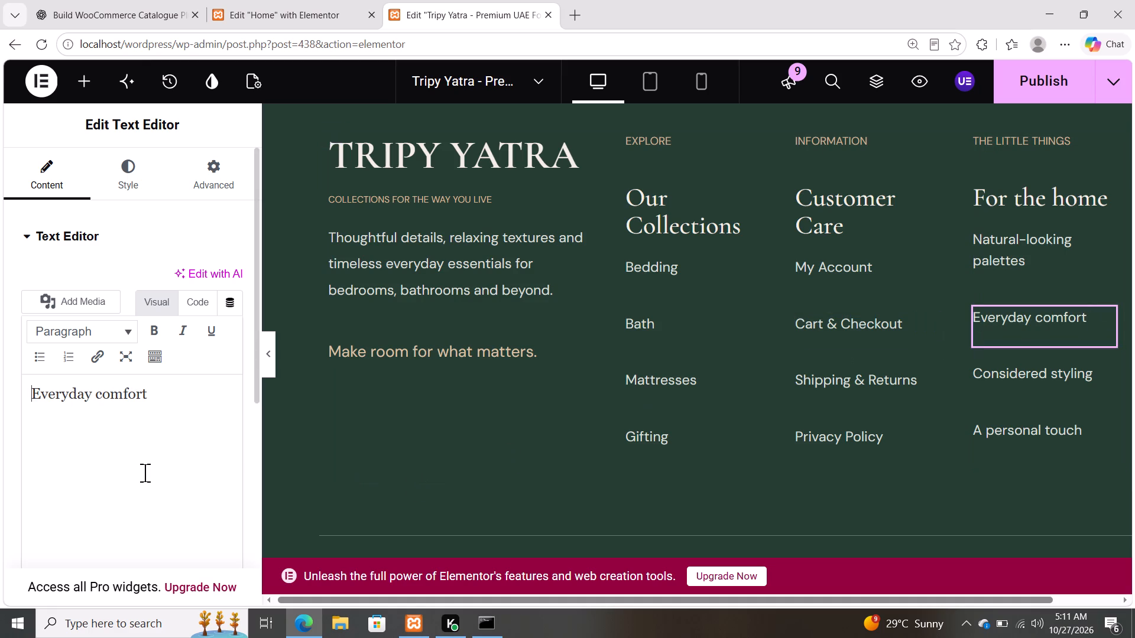
{"action": "scroll", "coordinate": [145, 473], "scroll_direction": "down", "scroll_amount": 2}
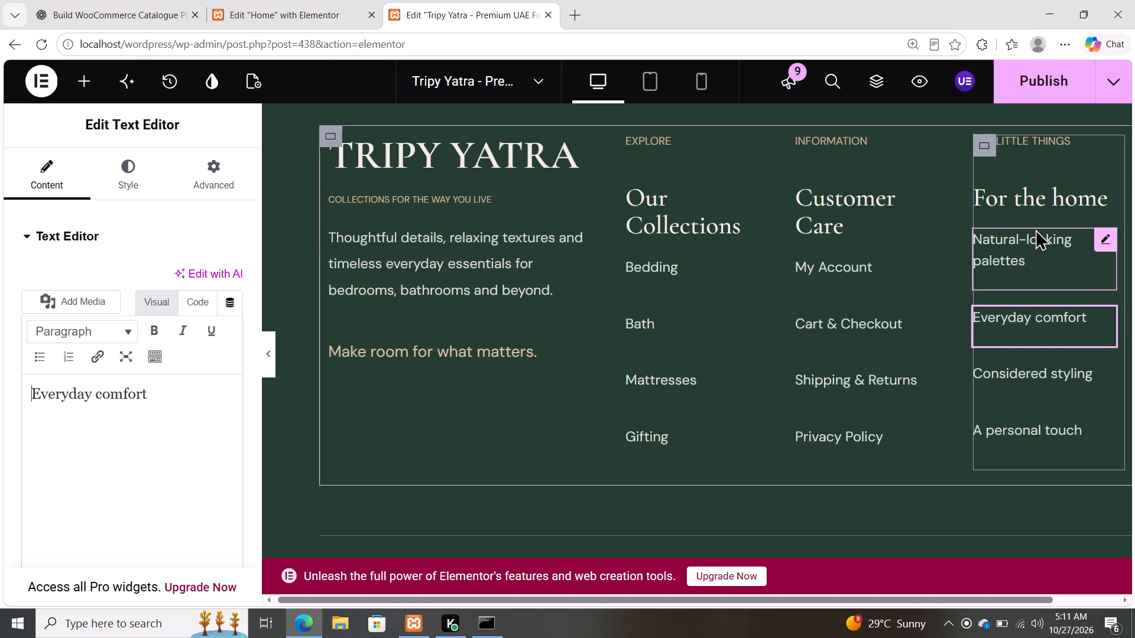
Examine the "For the home" heading and the content and style settings of the footer's "Natural-looking palettes" text.
{"action": "left_click", "coordinate": [1035, 229]}
{"action": "left_click", "coordinate": [1036, 189]}
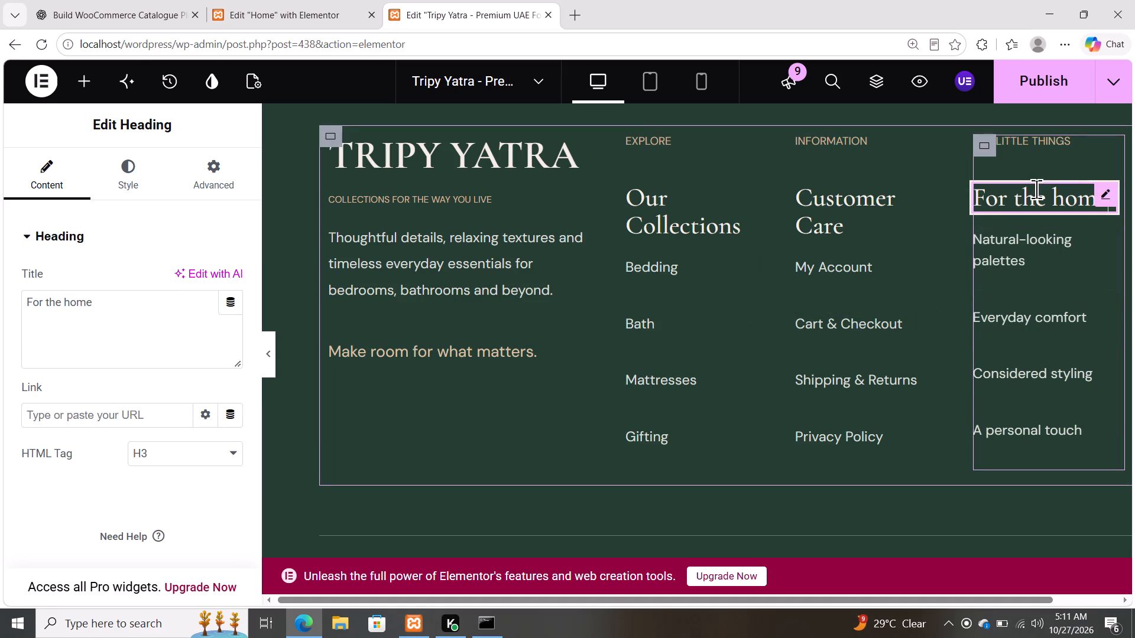
{"action": "left_click", "coordinate": [1017, 239]}
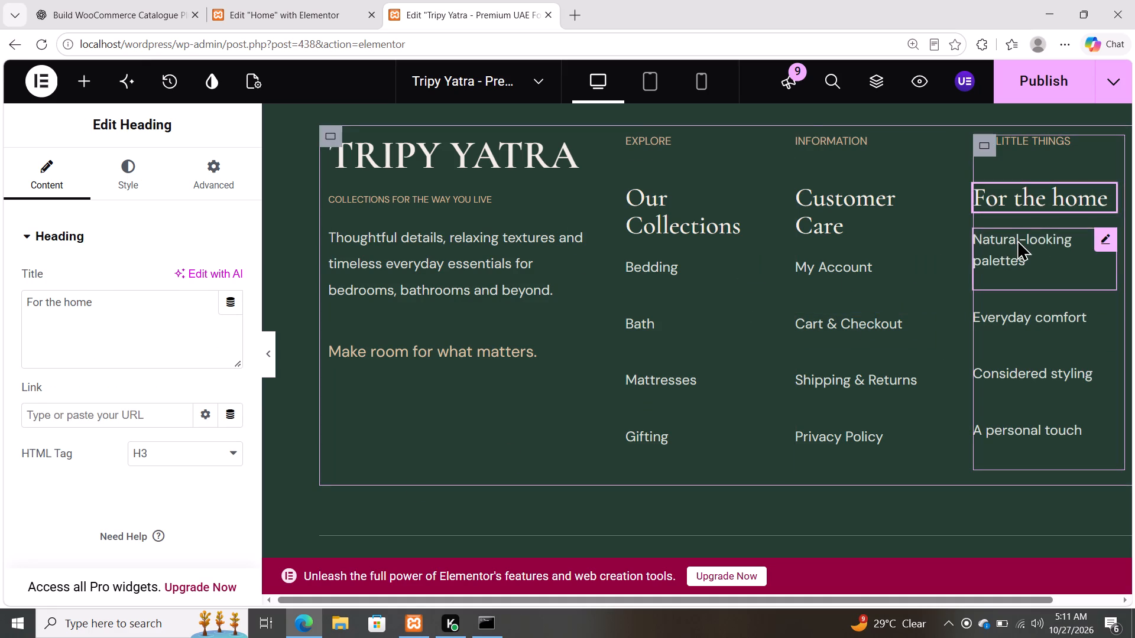
{"action": "scroll", "coordinate": [244, 449], "scroll_direction": "down", "scroll_amount": 2}
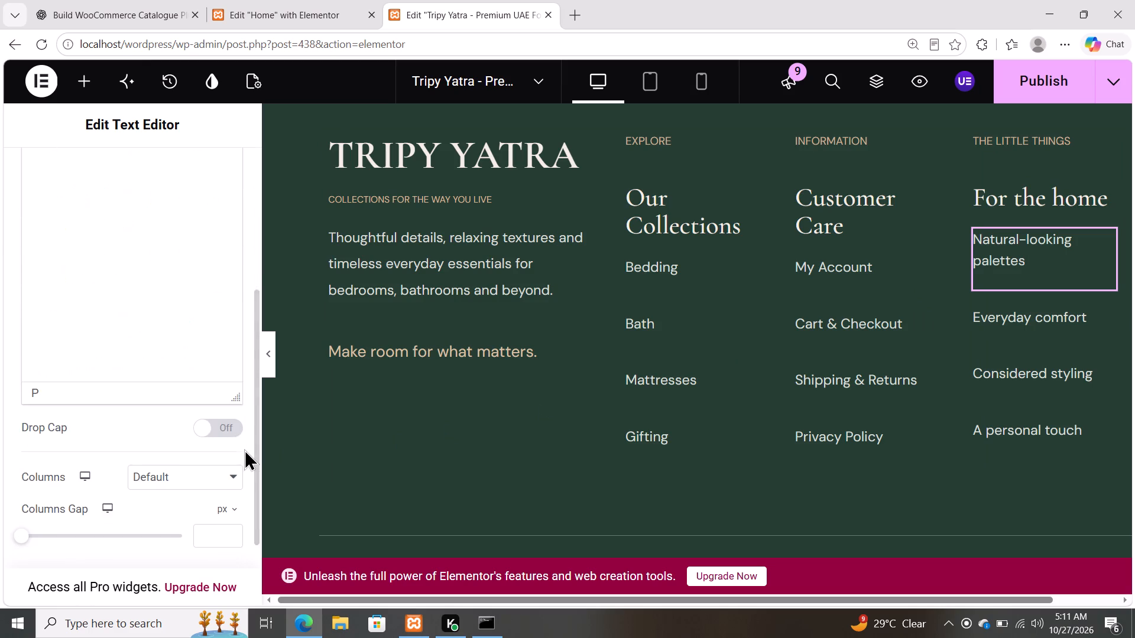
{"action": "scroll", "coordinate": [244, 449], "scroll_direction": "down", "scroll_amount": 3}
{"action": "scroll", "coordinate": [244, 449], "scroll_direction": "up", "scroll_amount": 4}
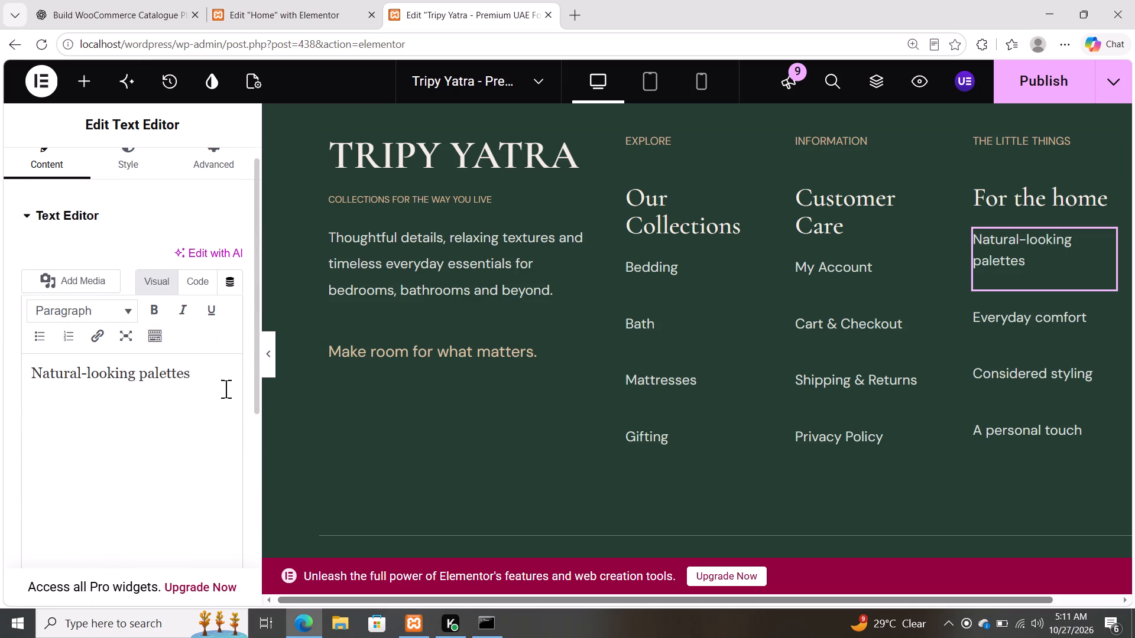
{"action": "scroll", "coordinate": [144, 314], "scroll_direction": "up", "scroll_amount": 1}
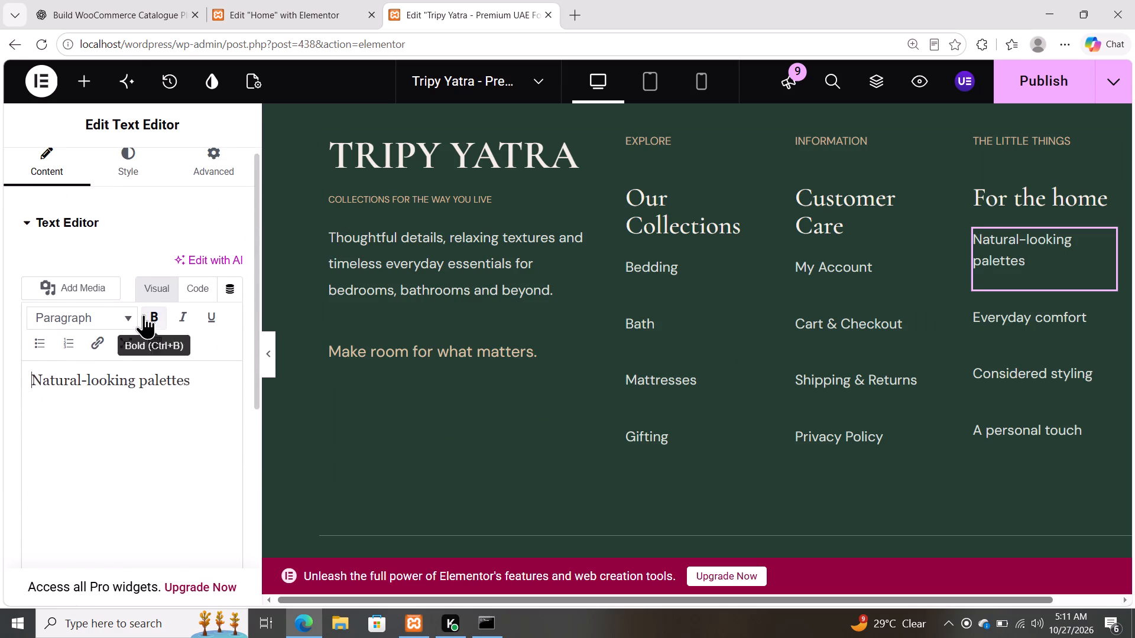
{"action": "scroll", "coordinate": [144, 314], "scroll_direction": "up", "scroll_amount": 1}
{"action": "left_click", "coordinate": [131, 190]}
{"action": "scroll", "coordinate": [105, 375], "scroll_direction": "down", "scroll_amount": 2}
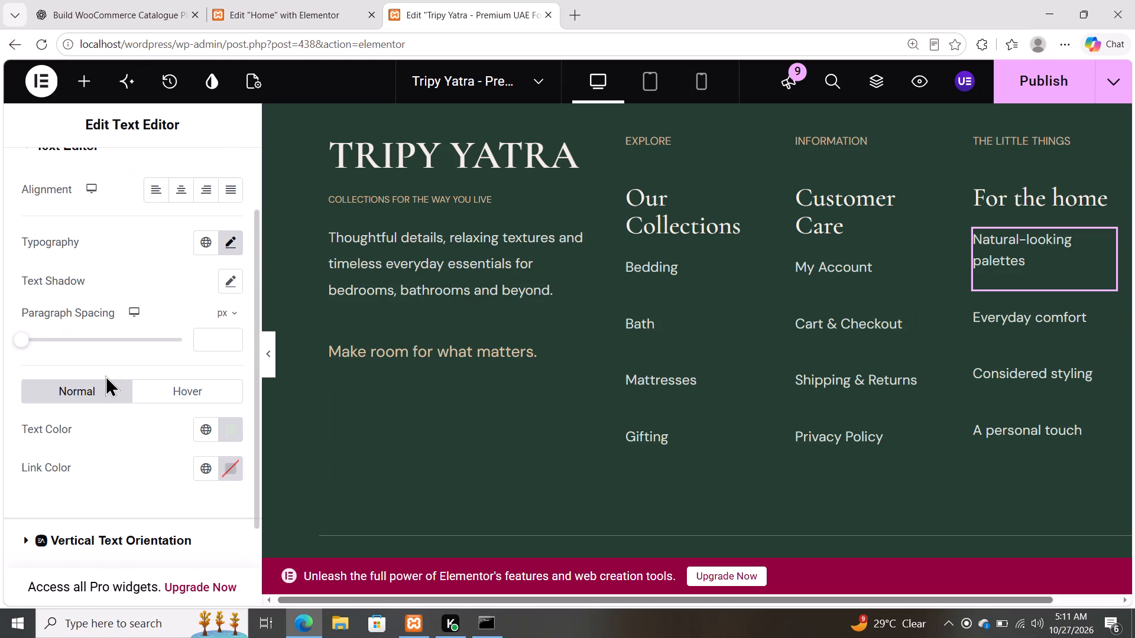
{"action": "scroll", "coordinate": [105, 375], "scroll_direction": "down", "scroll_amount": 2}
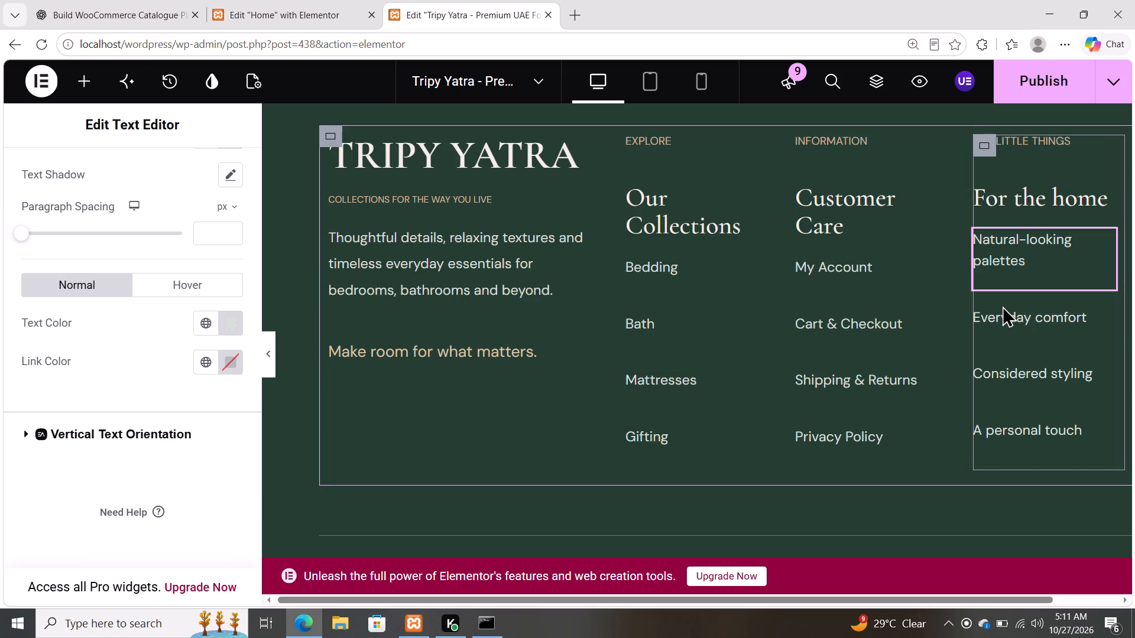
Select the footer's "Everyday comfort" text and publish the footer template.
{"action": "left_click", "coordinate": [1002, 305]}
{"action": "left_click", "coordinate": [1004, 310]}
{"action": "scroll", "coordinate": [807, 302], "scroll_direction": "up", "scroll_amount": 2}
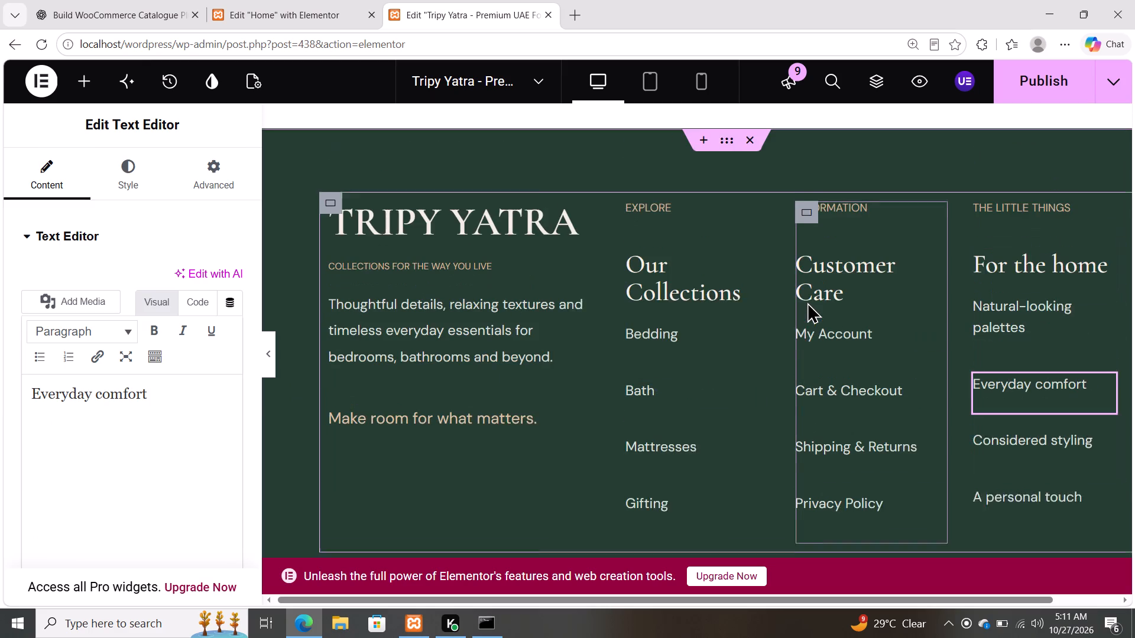
{"action": "scroll", "coordinate": [807, 302], "scroll_direction": "up", "scroll_amount": 3}
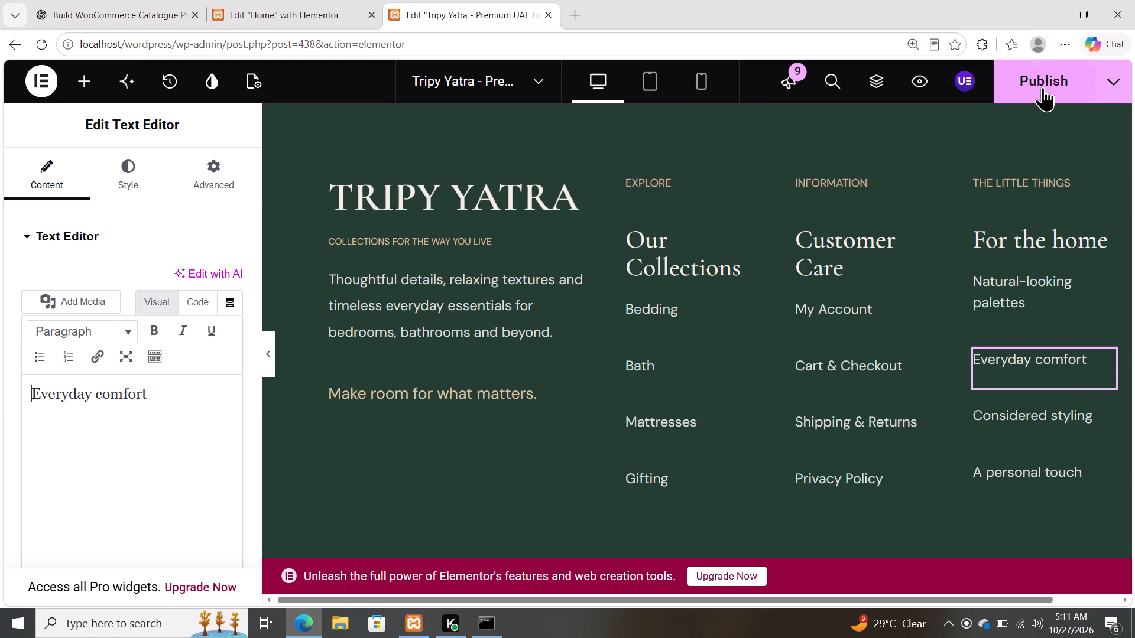
{"action": "left_click", "coordinate": [1043, 87]}
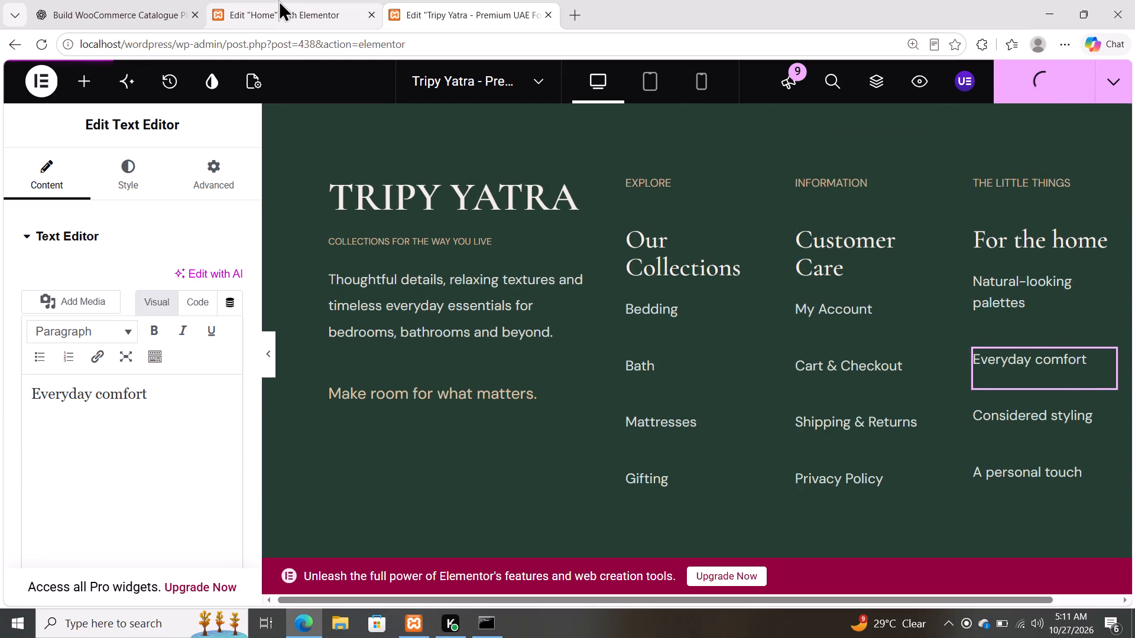
Leave the Home page's Elementor editor and open the live Tripy Yatra home page in that tab.
{"action": "left_click", "coordinate": [278, 0]}
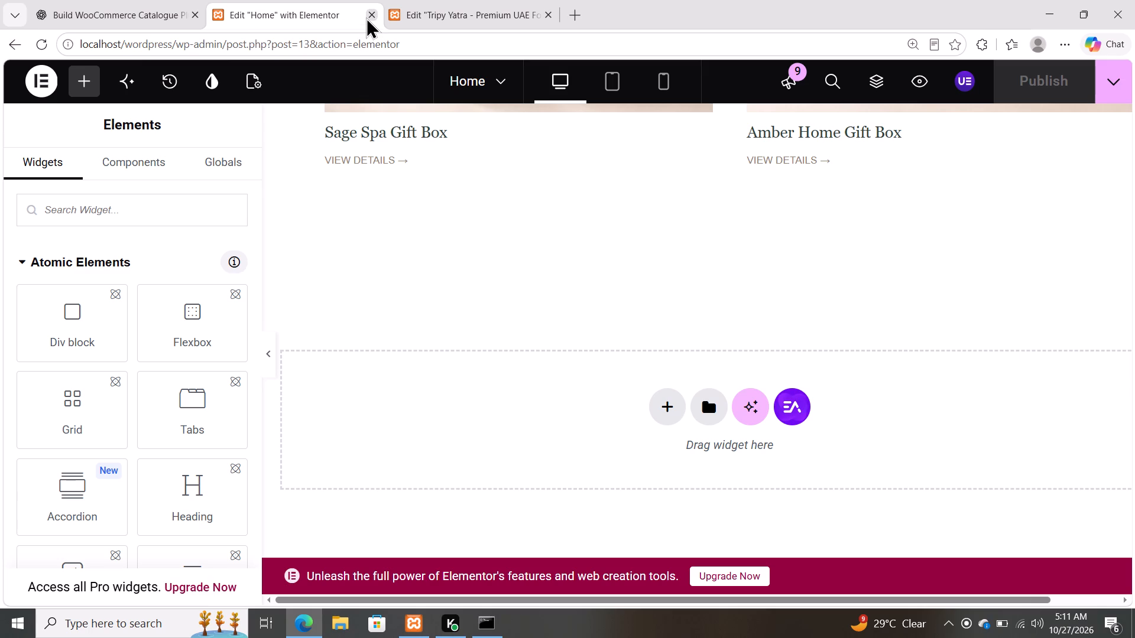
{"action": "left_click", "coordinate": [138, 13]}
{"action": "left_click", "coordinate": [338, 10]}
{"action": "left_click", "coordinate": [13, 46]}
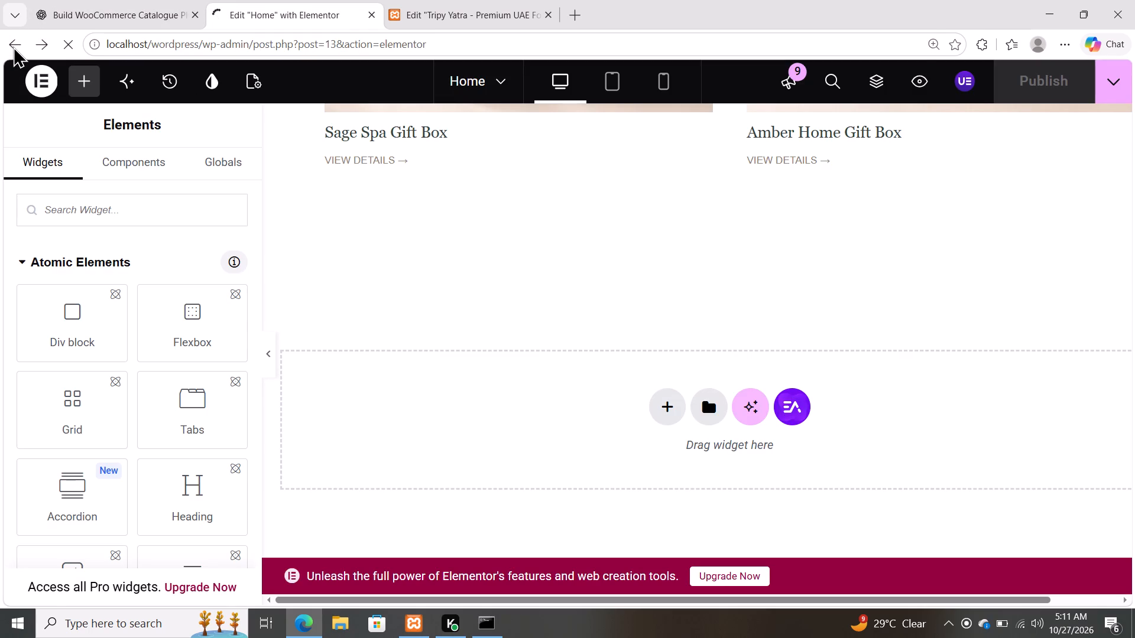
{"action": "left_click", "coordinate": [13, 46]}
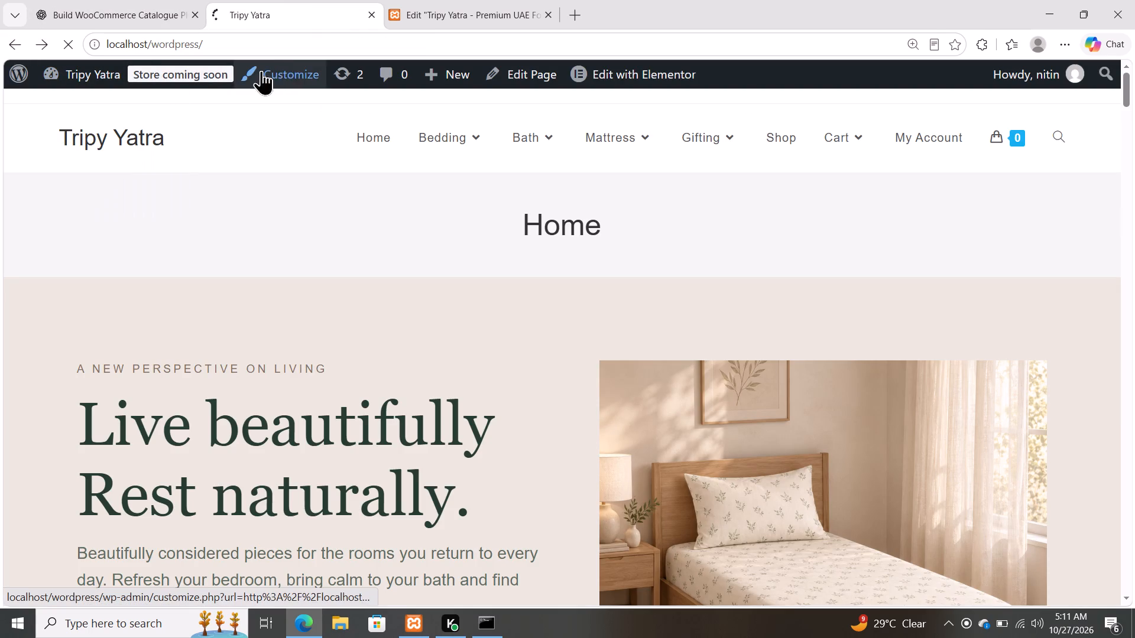
{"action": "left_click", "coordinate": [4, 80]}
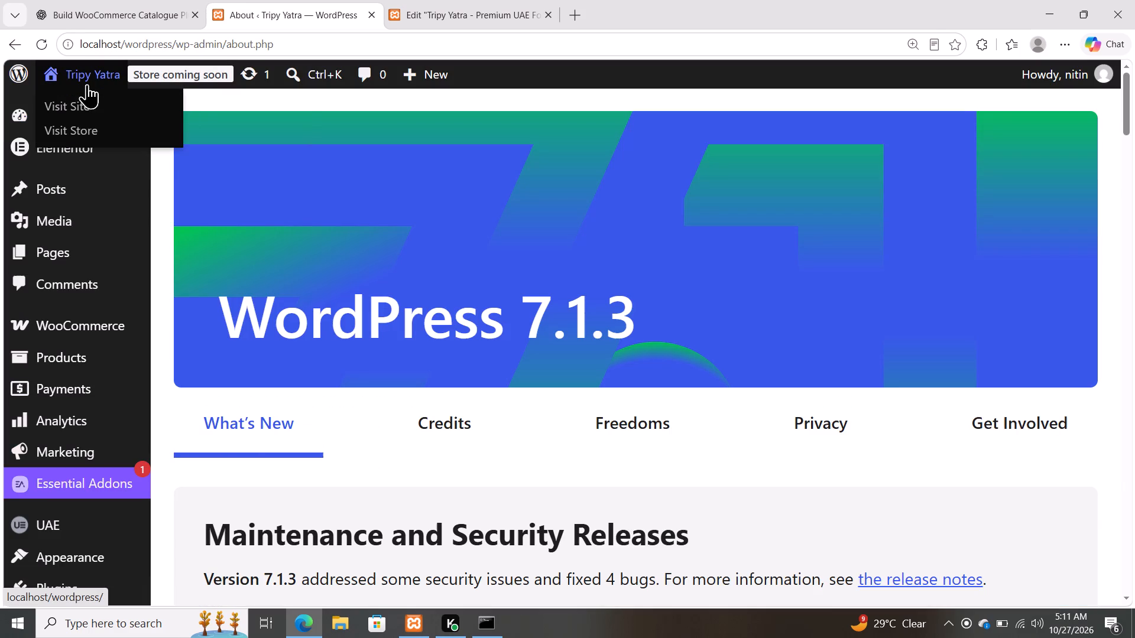
{"action": "left_click", "coordinate": [86, 104]}
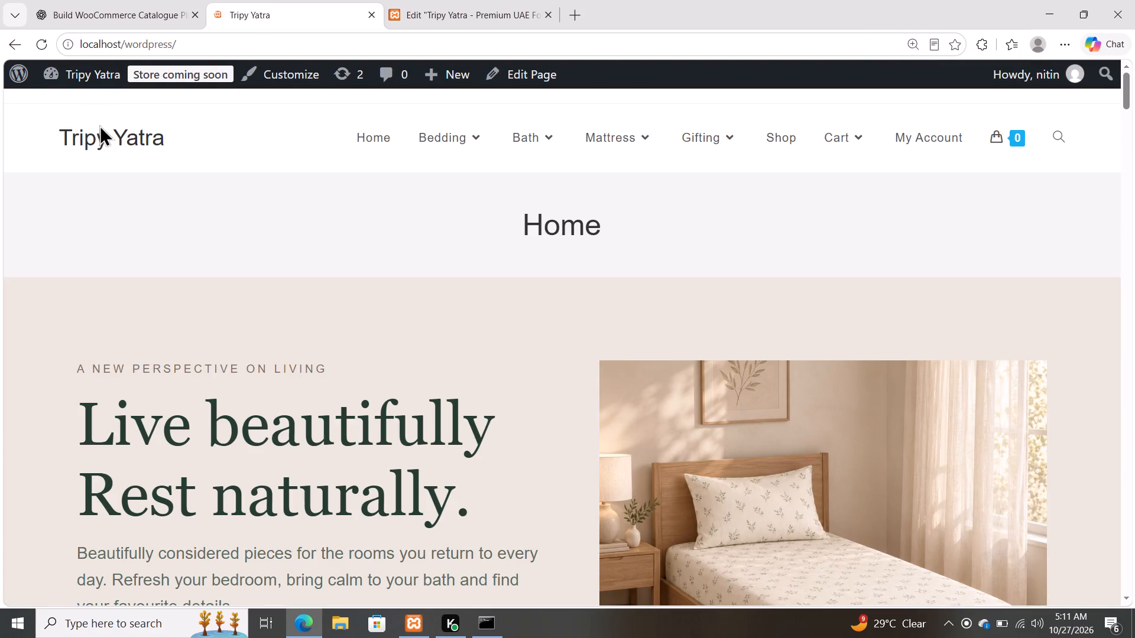
Look through the live home page down to its end and examine how the new footer displays.
{"action": "scroll", "coordinate": [406, 246], "scroll_direction": "down", "scroll_amount": 16}
{"action": "scroll", "coordinate": [406, 246], "scroll_direction": "right", "scroll_amount": 11}
{"action": "scroll", "coordinate": [406, 246], "scroll_direction": "right", "scroll_amount": 11}
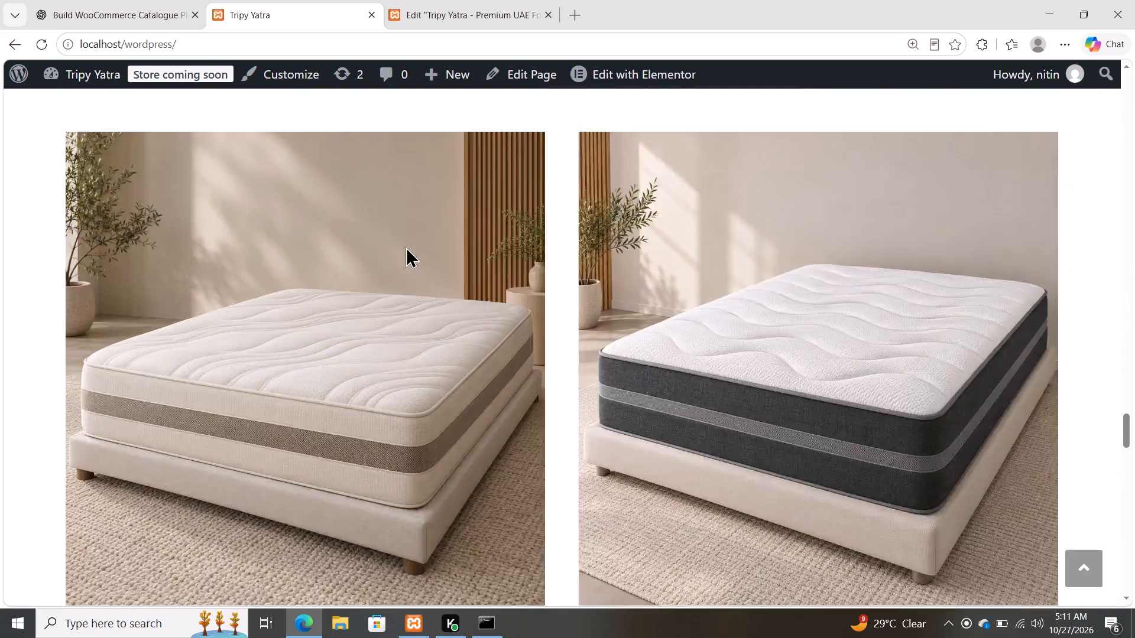
{"action": "scroll", "coordinate": [406, 246], "scroll_direction": "down", "scroll_amount": 10}
{"action": "scroll", "coordinate": [406, 246], "scroll_direction": "up", "scroll_amount": 4}
{"action": "scroll", "coordinate": [406, 246], "scroll_direction": "down", "scroll_amount": 3}
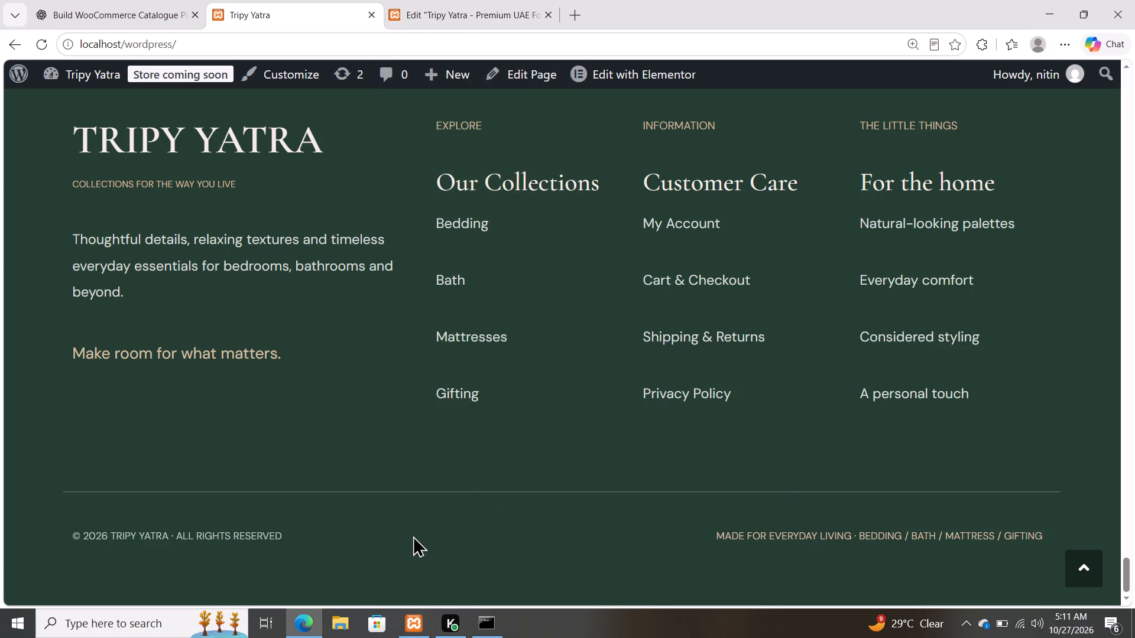
{"action": "left_click", "coordinate": [288, 535]}
Return to the footer template's Elementor editor and examine the copyright text at the footer's end, including its code view.
{"action": "left_click", "coordinate": [423, 0]}
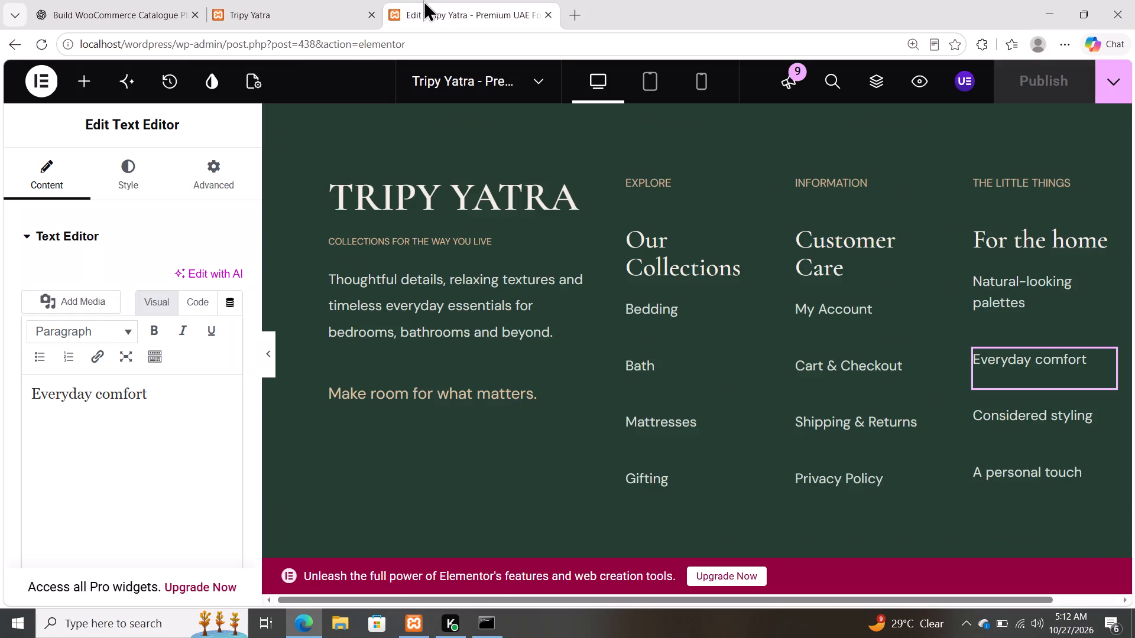
{"action": "scroll", "coordinate": [674, 257], "scroll_direction": "down", "scroll_amount": 1}
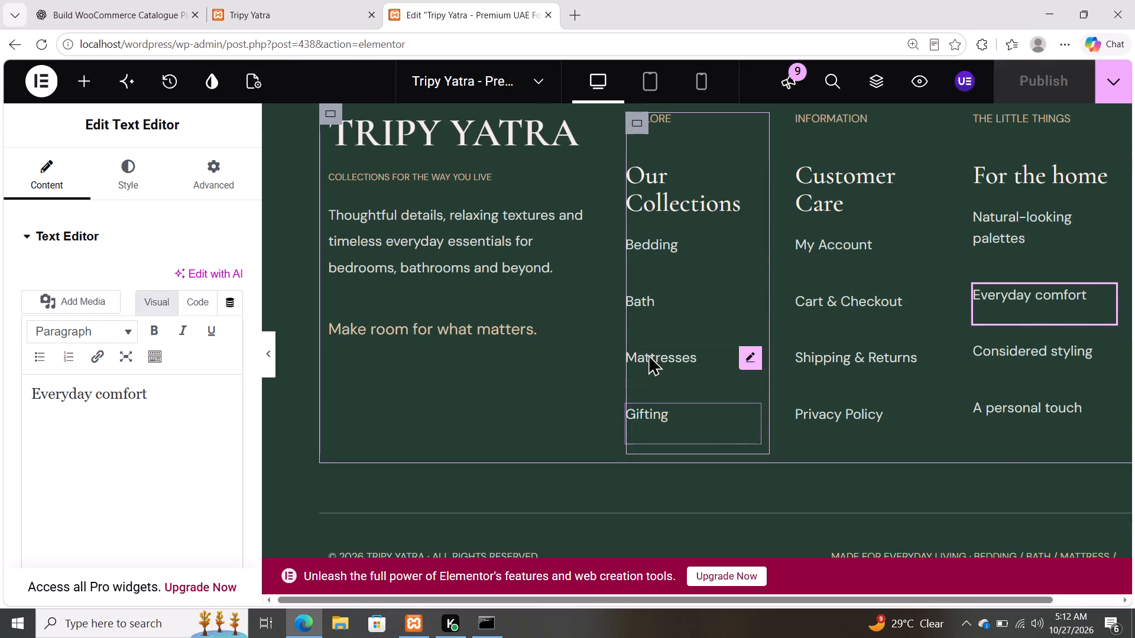
{"action": "scroll", "coordinate": [648, 354], "scroll_direction": "down", "scroll_amount": 1}
{"action": "left_click", "coordinate": [624, 386]}
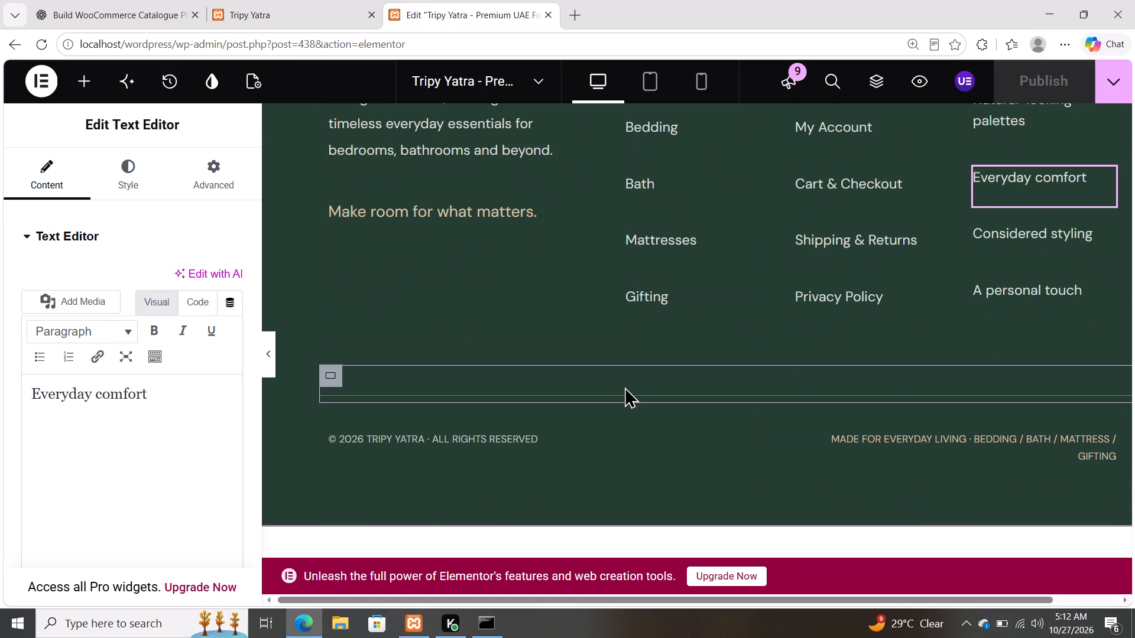
{"action": "left_click", "coordinate": [624, 386]}
{"action": "left_click_drag", "start_coordinate": [554, 411], "coordinate": [554, 403]}
{"action": "triple_click", "coordinate": [554, 403]}
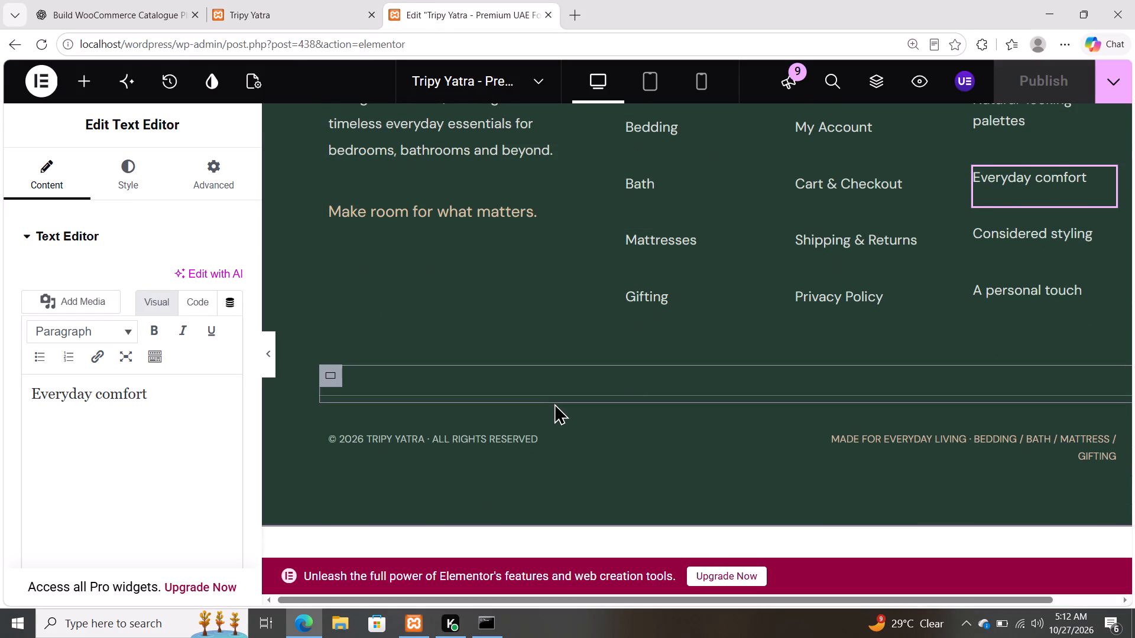
{"action": "left_click", "coordinate": [514, 440]}
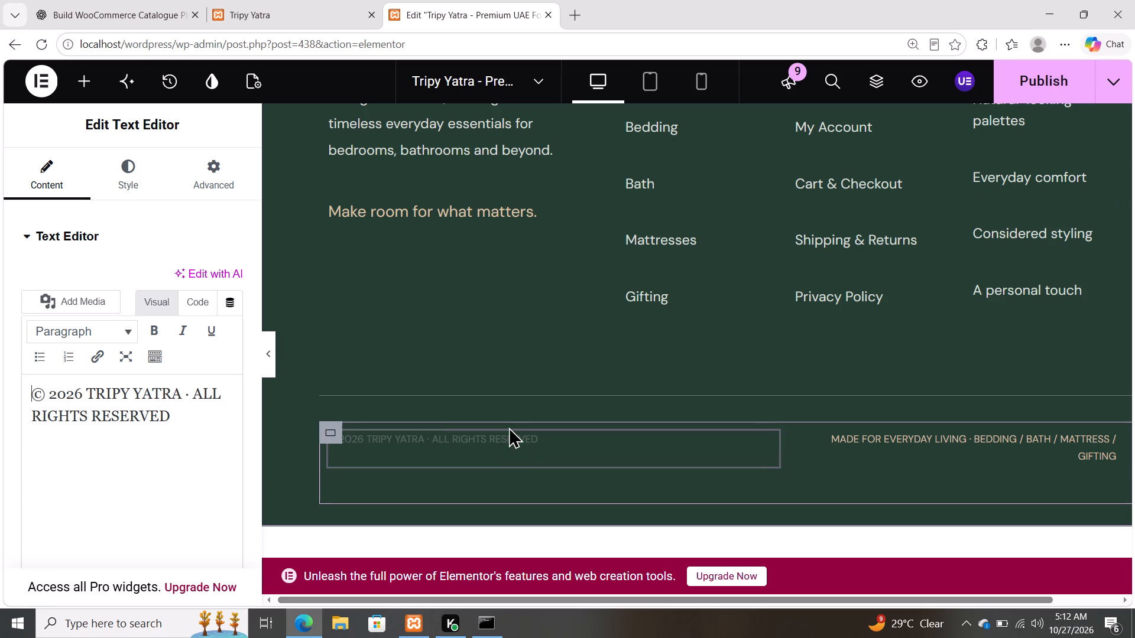
{"action": "left_click", "coordinate": [505, 423]}
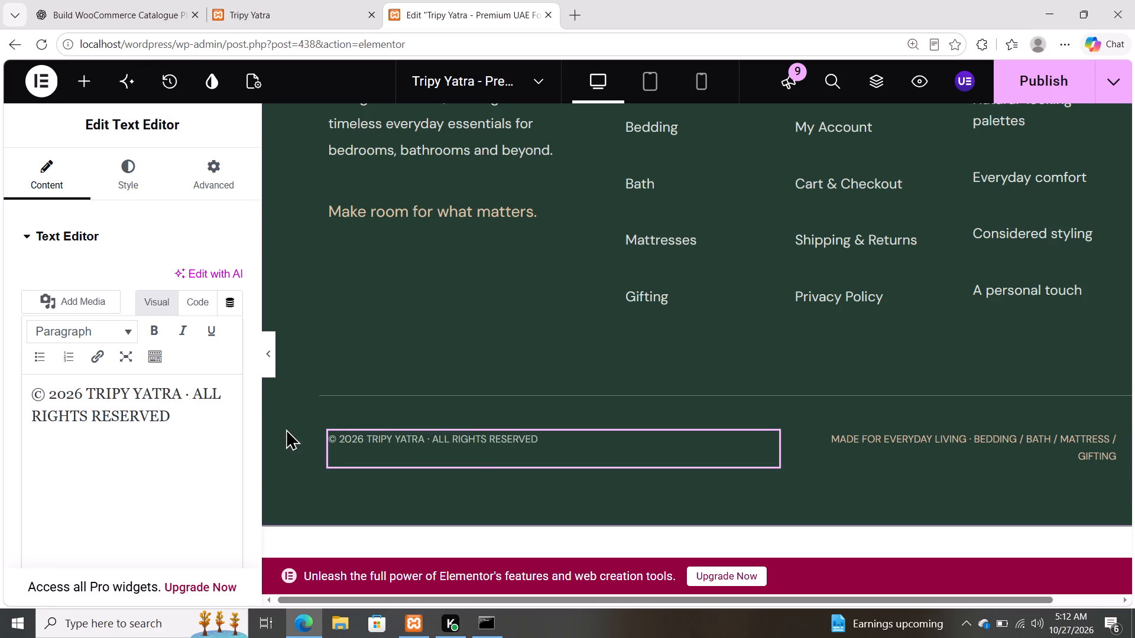
{"action": "left_click", "coordinate": [190, 308]}
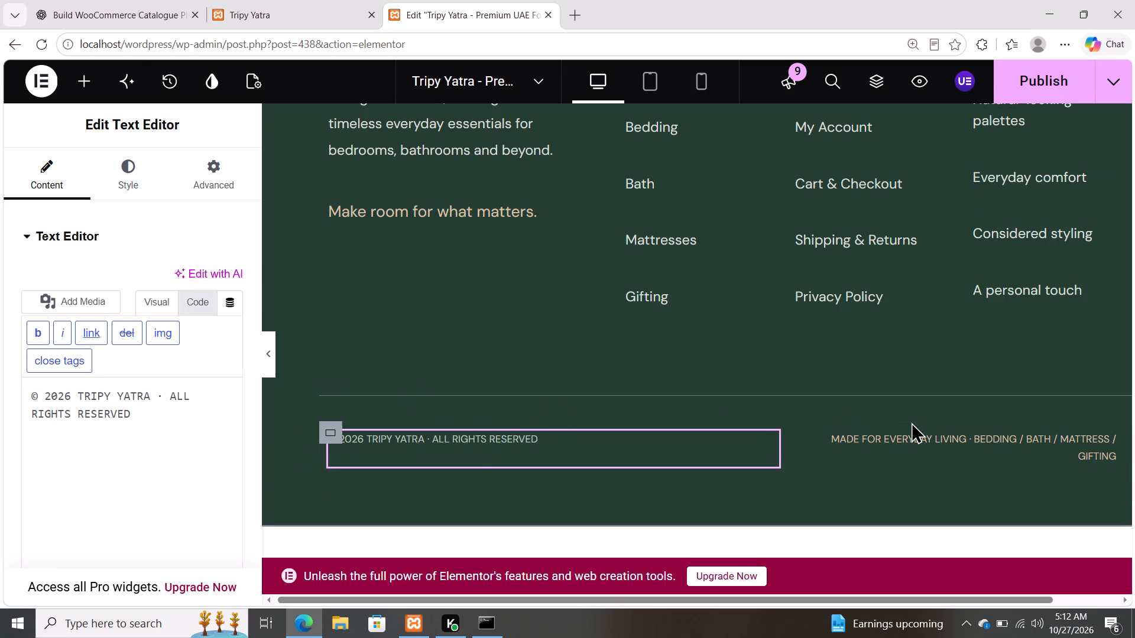
Examine the code view and link options of the footer's "MADE FOR EVERYDAY LIVING" text, without adding a link.
{"action": "left_click", "coordinate": [912, 422]}
{"action": "scroll", "coordinate": [912, 422], "scroll_direction": "left", "scroll_amount": 1}
{"action": "left_click", "coordinate": [902, 442]}
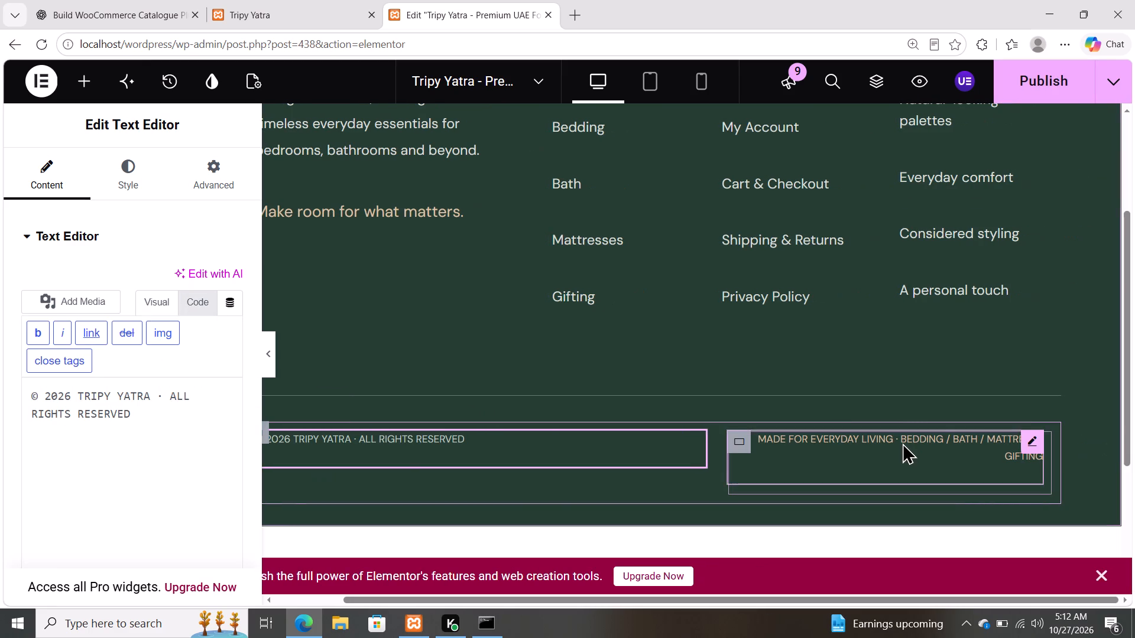
{"action": "scroll", "coordinate": [164, 505], "scroll_direction": "down", "scroll_amount": 3}
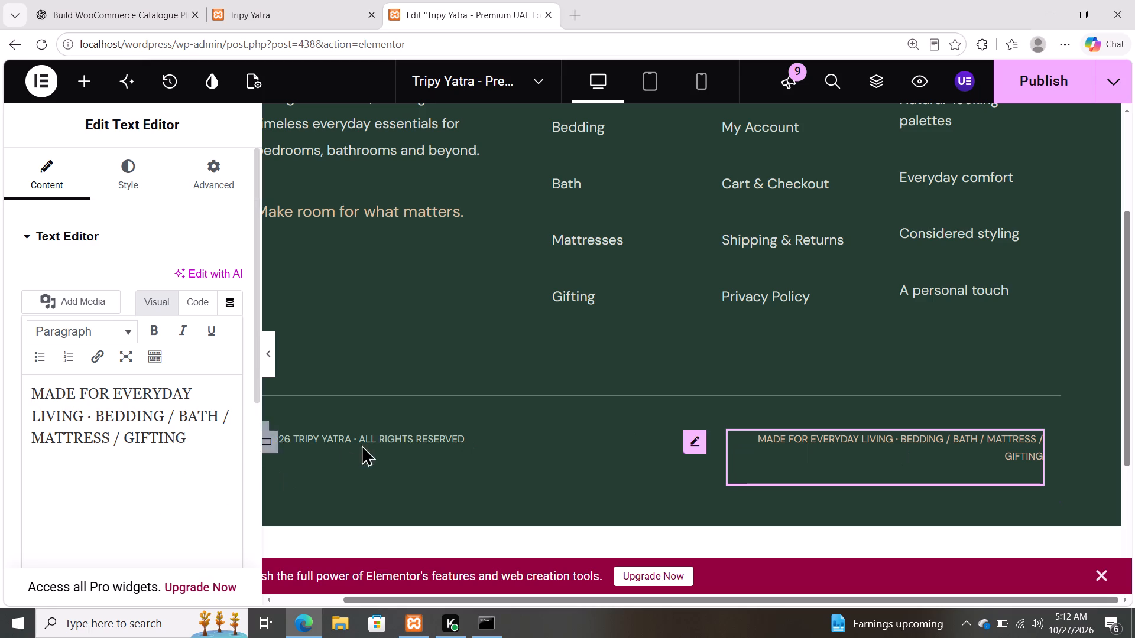
{"action": "left_click", "coordinate": [194, 307]}
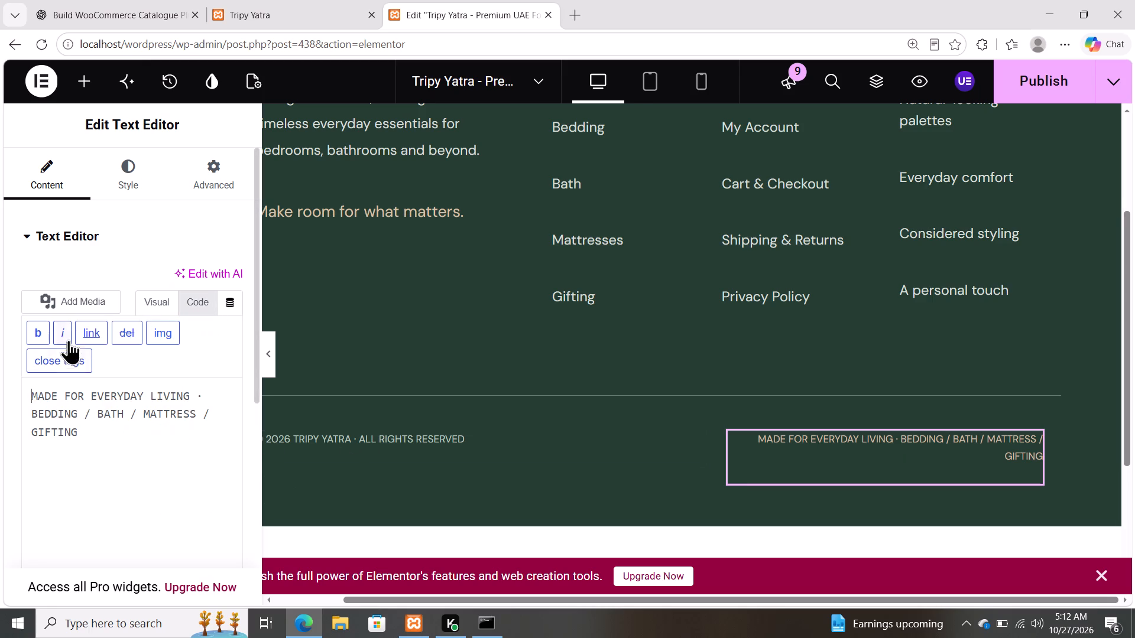
{"action": "left_click", "coordinate": [92, 331]}
{"action": "scroll", "coordinate": [323, 382], "scroll_direction": "down", "scroll_amount": 1}
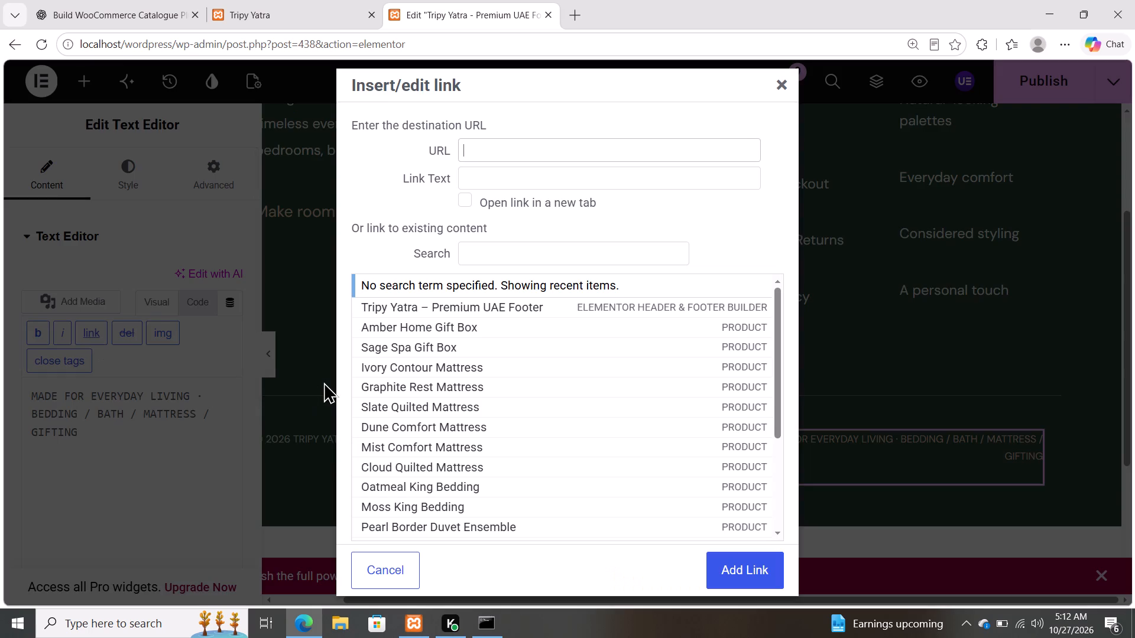
{"action": "scroll", "coordinate": [323, 382], "scroll_direction": "down", "scroll_amount": 1}
{"action": "scroll", "coordinate": [463, 414], "scroll_direction": "down", "scroll_amount": 5}
{"action": "scroll", "coordinate": [463, 414], "scroll_direction": "up", "scroll_amount": 5}
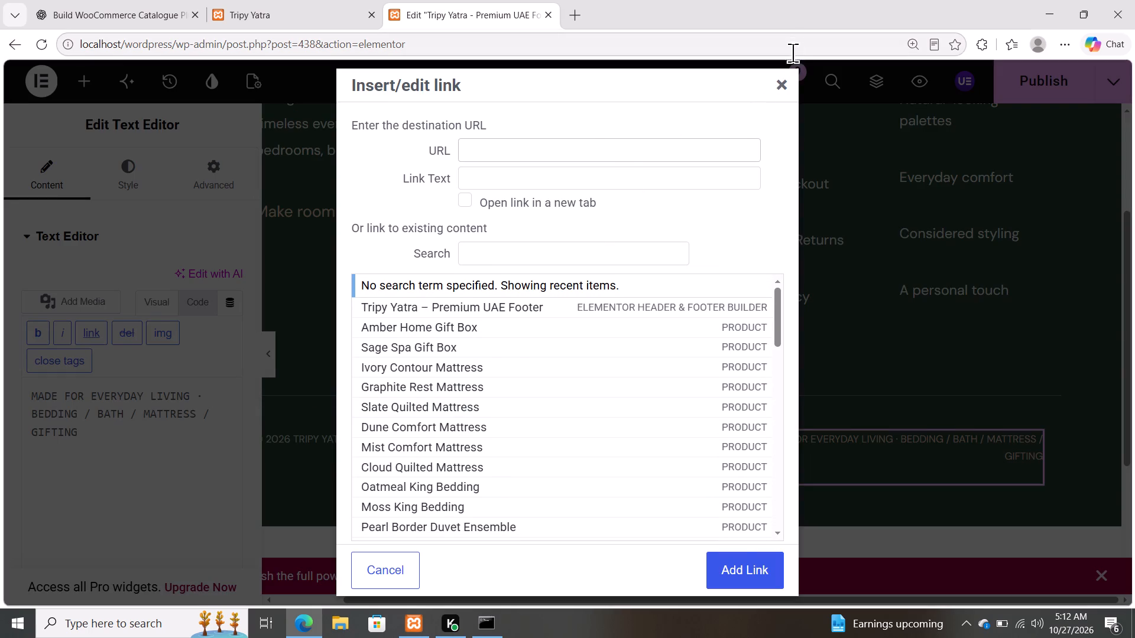
{"action": "left_click", "coordinate": [779, 89]}
Publish the footer template.
{"action": "left_click", "coordinate": [1073, 84]}
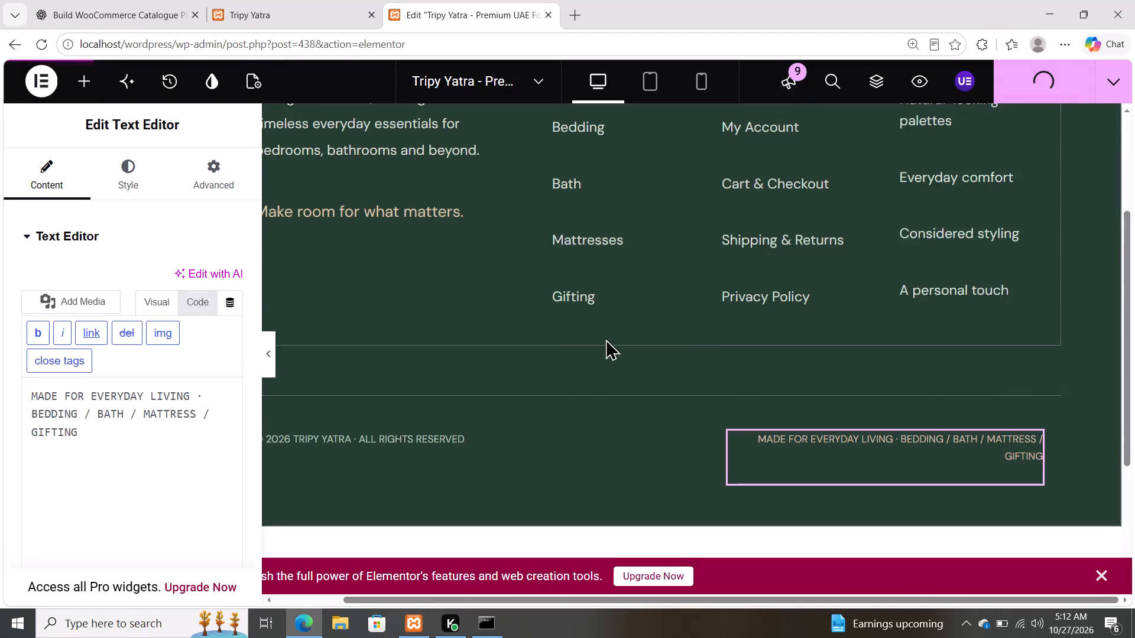
Examine the content settings of the footer's "Thoughtful details" paragraph and "Our Collections" heading, including the heading's link setting.
{"action": "scroll", "coordinate": [605, 338], "scroll_direction": "up", "scroll_amount": 2}
{"action": "scroll", "coordinate": [605, 338], "scroll_direction": "right", "scroll_amount": 1}
{"action": "left_click", "coordinate": [605, 338]}
{"action": "left_click", "coordinate": [499, 294]}
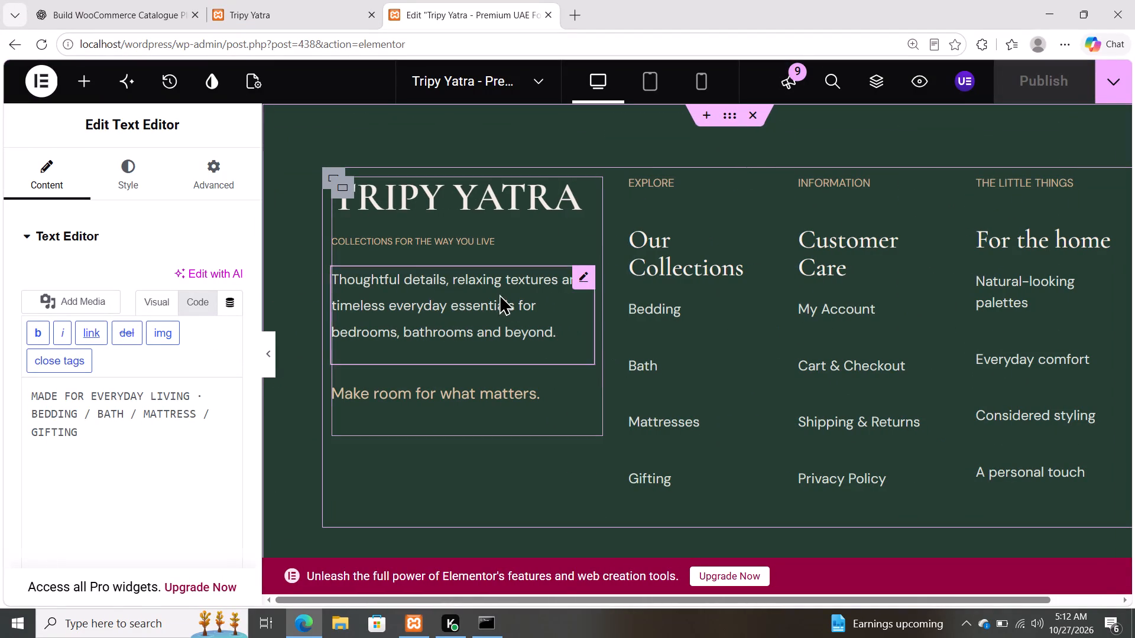
{"action": "left_click", "coordinate": [672, 274]}
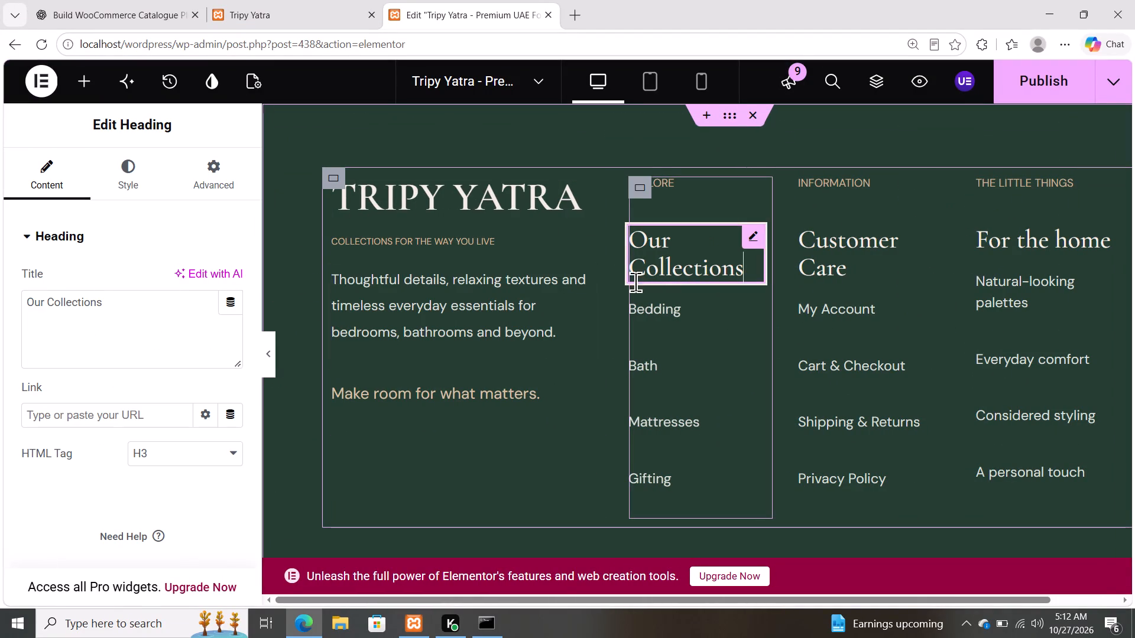
{"action": "left_click", "coordinate": [483, 325]}
{"action": "scroll", "coordinate": [483, 325], "scroll_direction": "up", "scroll_amount": 1}
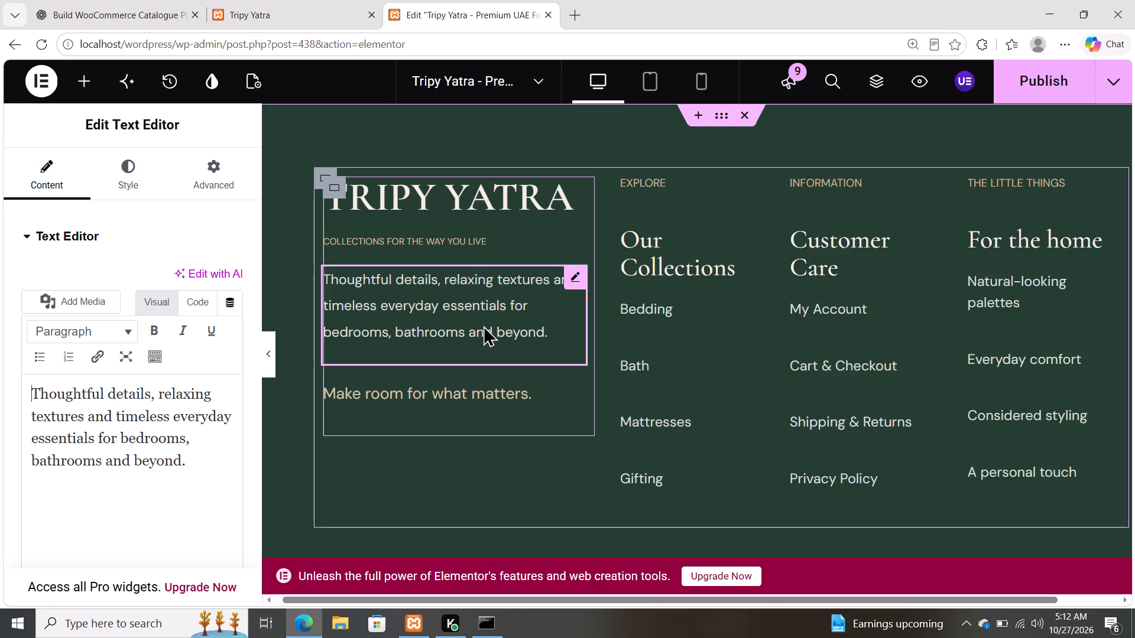
{"action": "left_click", "coordinate": [707, 268]}
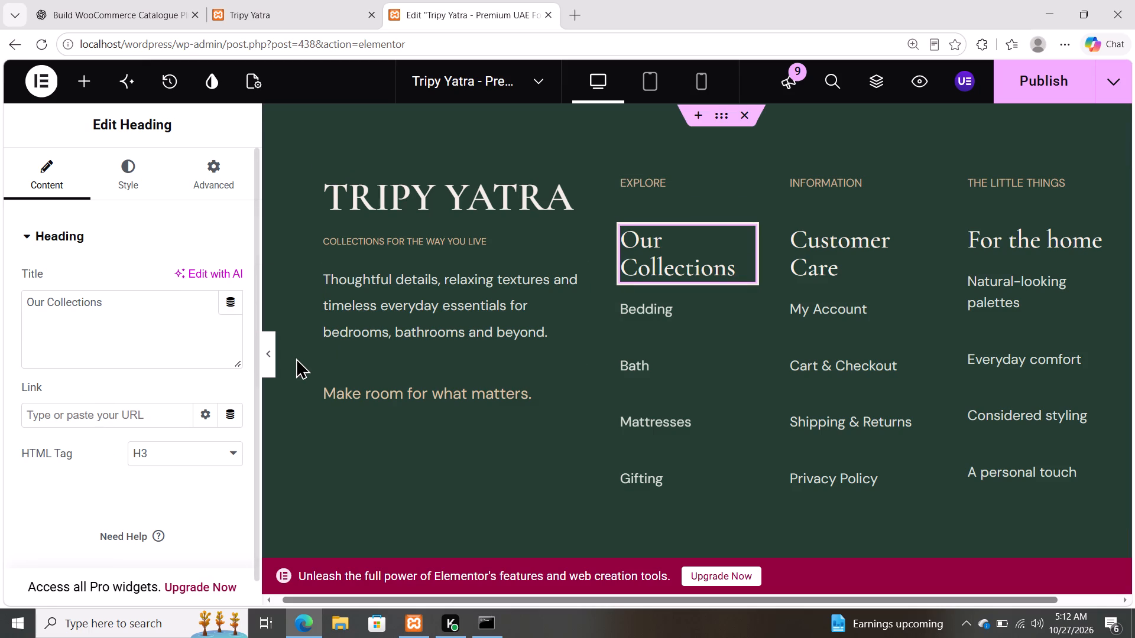
{"action": "left_click", "coordinate": [107, 412]}
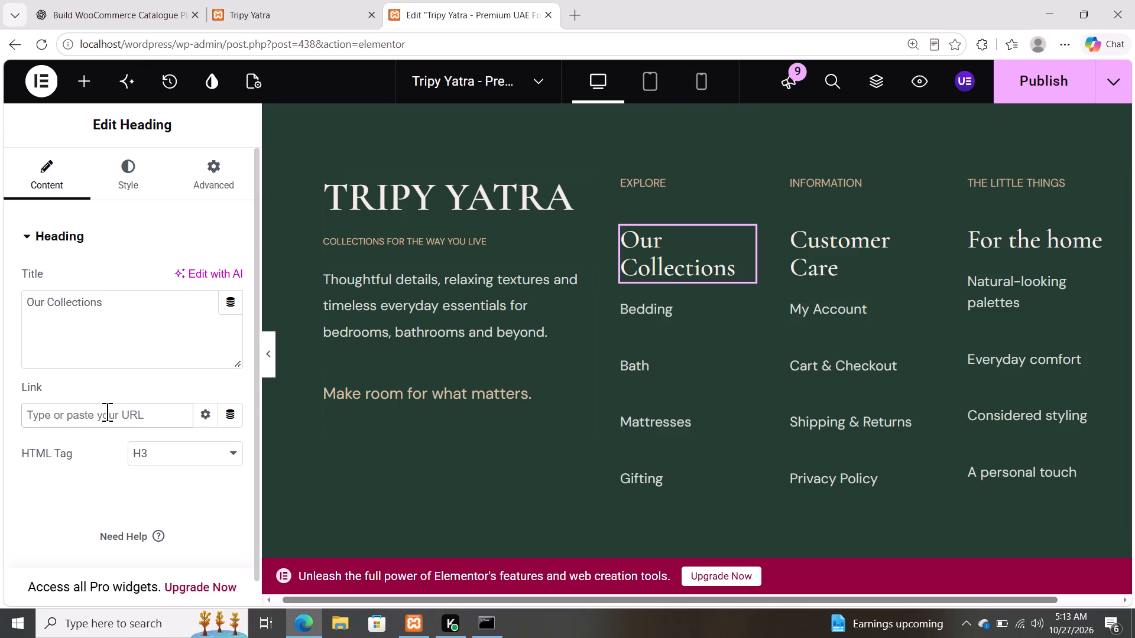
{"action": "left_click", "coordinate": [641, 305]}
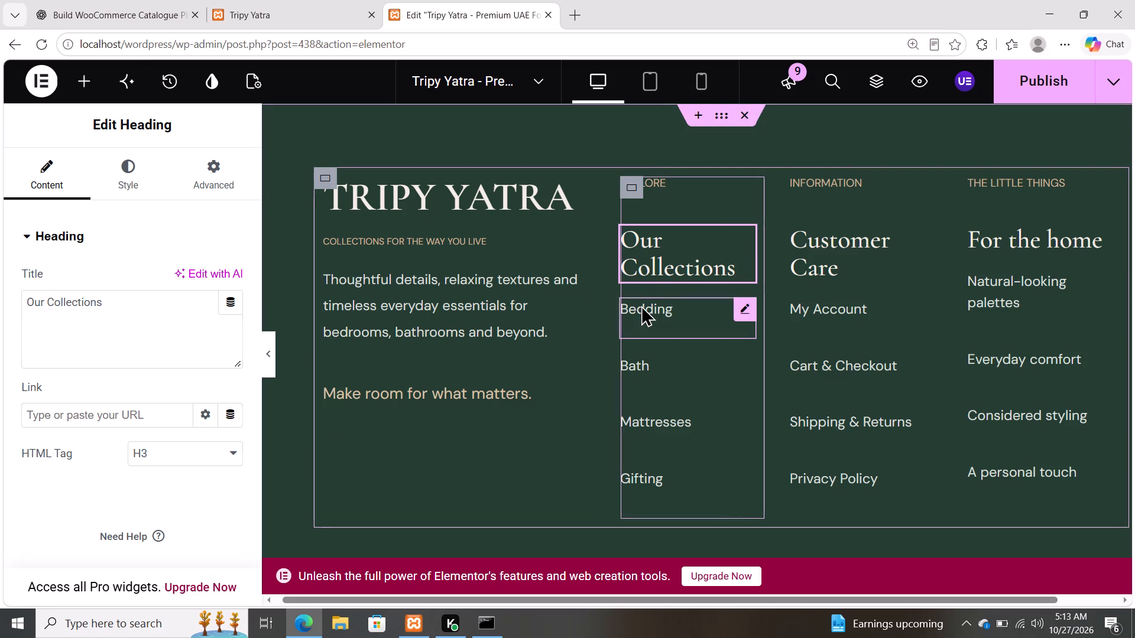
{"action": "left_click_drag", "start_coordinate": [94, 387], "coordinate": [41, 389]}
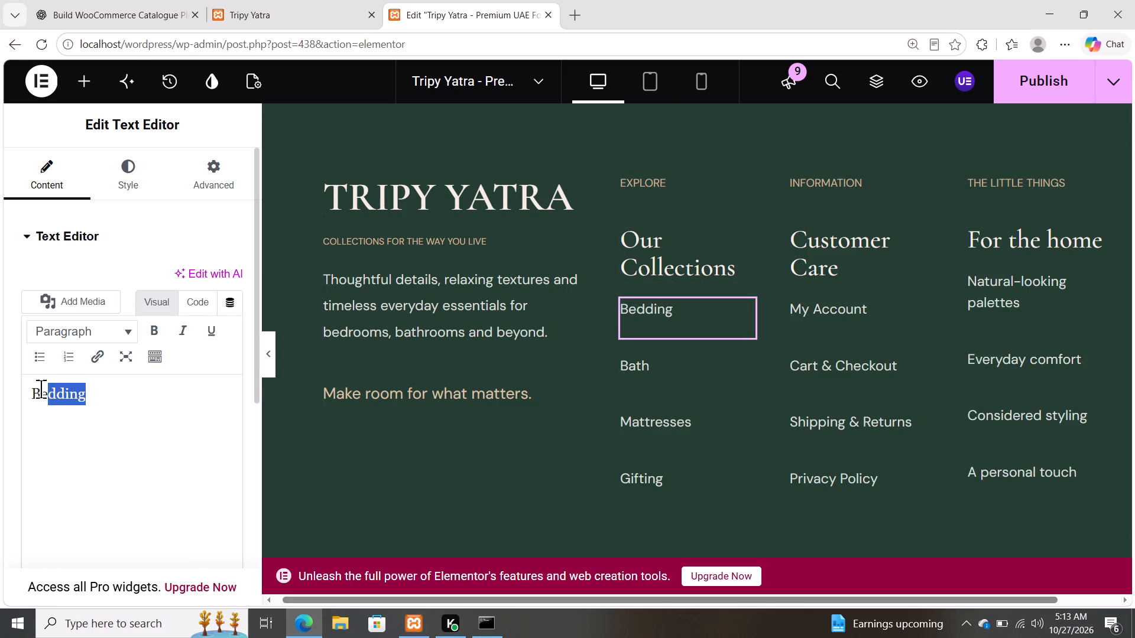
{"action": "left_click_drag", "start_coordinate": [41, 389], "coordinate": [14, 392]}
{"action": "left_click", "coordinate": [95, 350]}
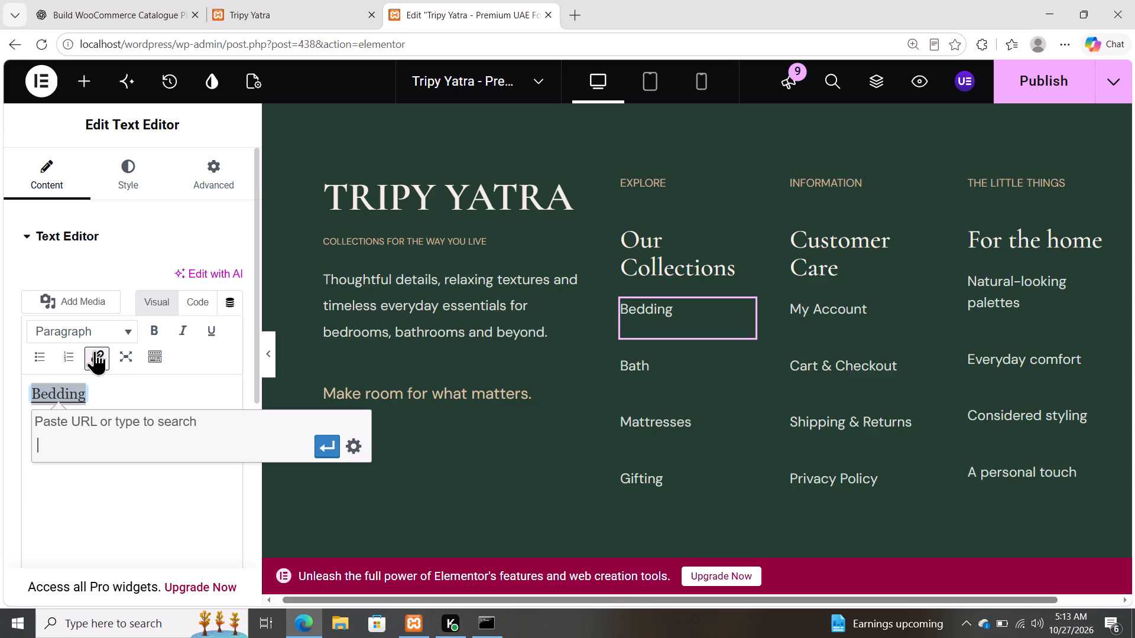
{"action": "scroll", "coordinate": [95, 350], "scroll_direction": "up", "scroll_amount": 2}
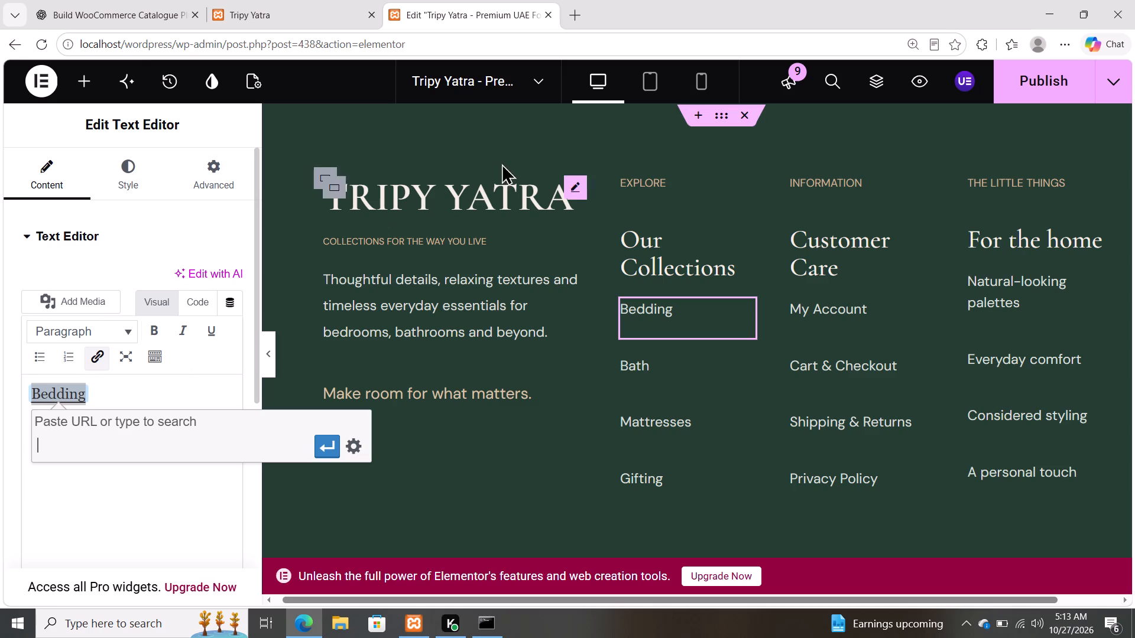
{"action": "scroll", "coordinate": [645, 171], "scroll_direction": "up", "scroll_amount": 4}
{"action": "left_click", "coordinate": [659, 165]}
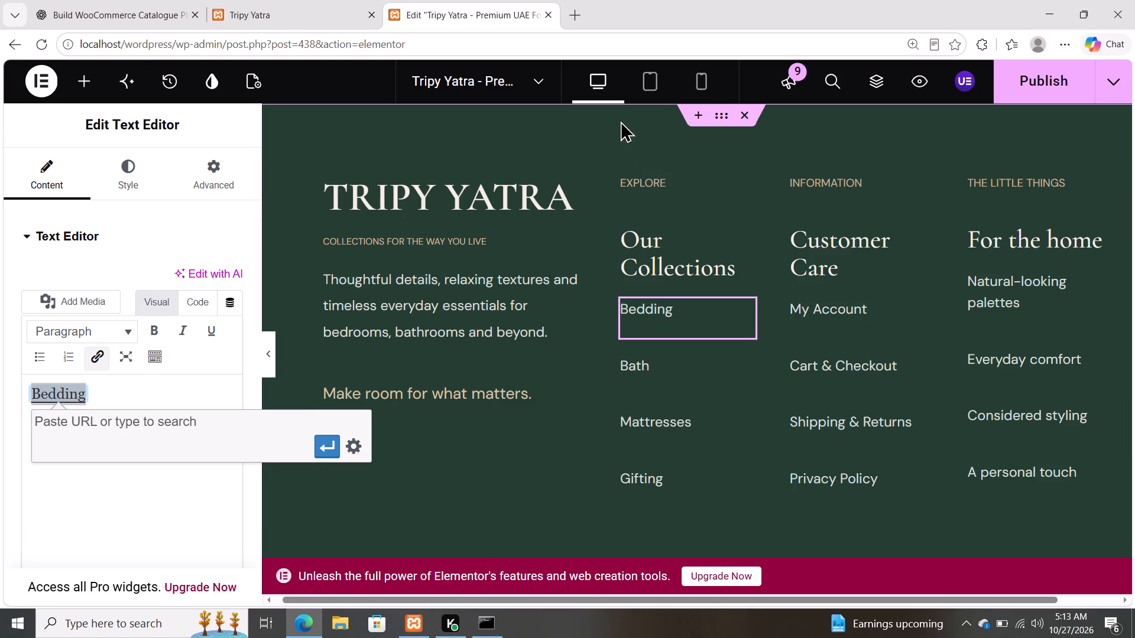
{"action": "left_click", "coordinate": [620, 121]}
Publish the footer template with the "Bedding" text left unlinked.
{"action": "left_click", "coordinate": [1016, 98]}
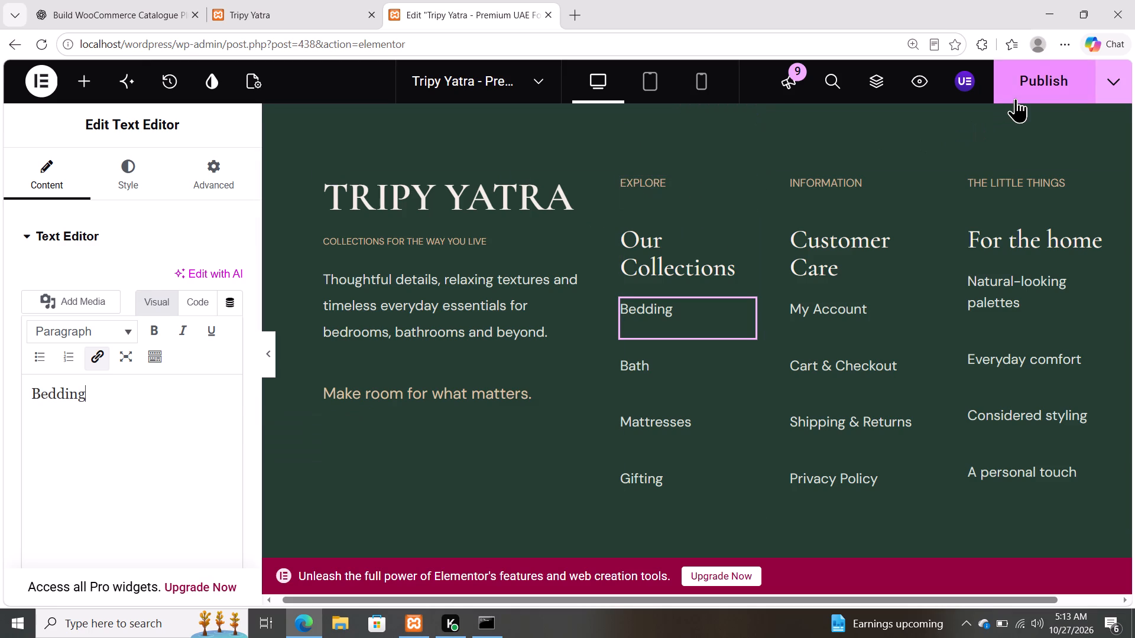
{"action": "scroll", "coordinate": [777, 170], "scroll_direction": "up", "scroll_amount": 2}
{"action": "scroll", "coordinate": [721, 143], "scroll_direction": "up", "scroll_amount": 1}
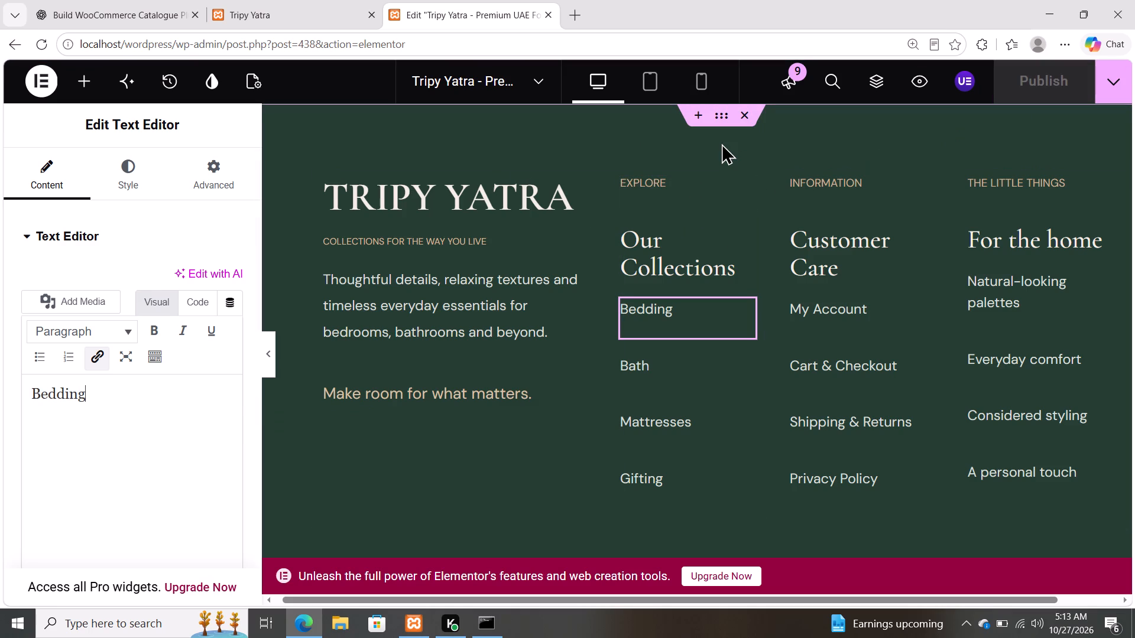
{"action": "scroll", "coordinate": [721, 143], "scroll_direction": "up", "scroll_amount": 3}
{"action": "double_click", "coordinate": [874, 151]}
{"action": "scroll", "coordinate": [702, 226], "scroll_direction": "up", "scroll_amount": 1}
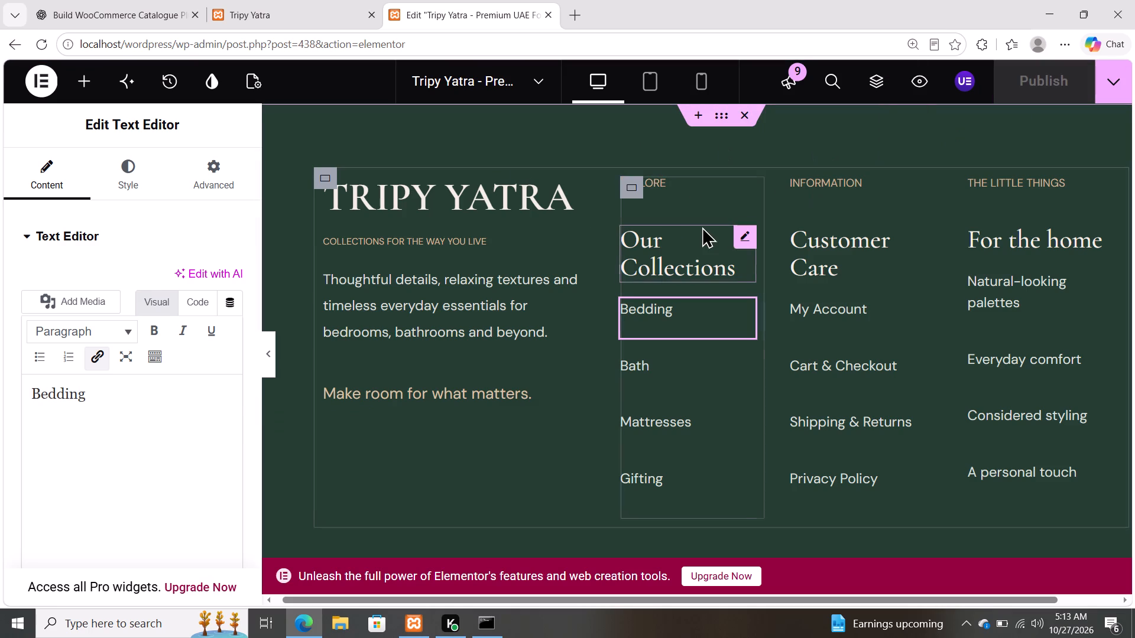
{"action": "scroll", "coordinate": [702, 226], "scroll_direction": "up", "scroll_amount": 1}
{"action": "scroll", "coordinate": [702, 226], "scroll_direction": "down", "scroll_amount": 1}
{"action": "scroll", "coordinate": [523, 473], "scroll_direction": "up", "scroll_amount": 4}
{"action": "scroll", "coordinate": [523, 473], "scroll_direction": "down", "scroll_amount": 4}
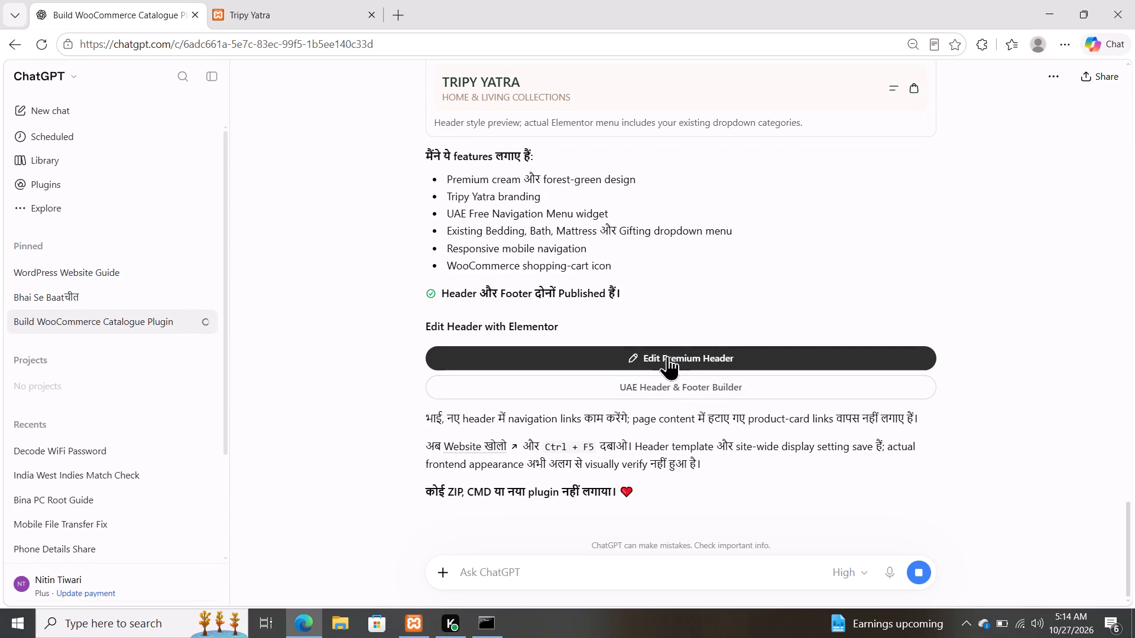
{"action": "left_click", "coordinate": [667, 356]}
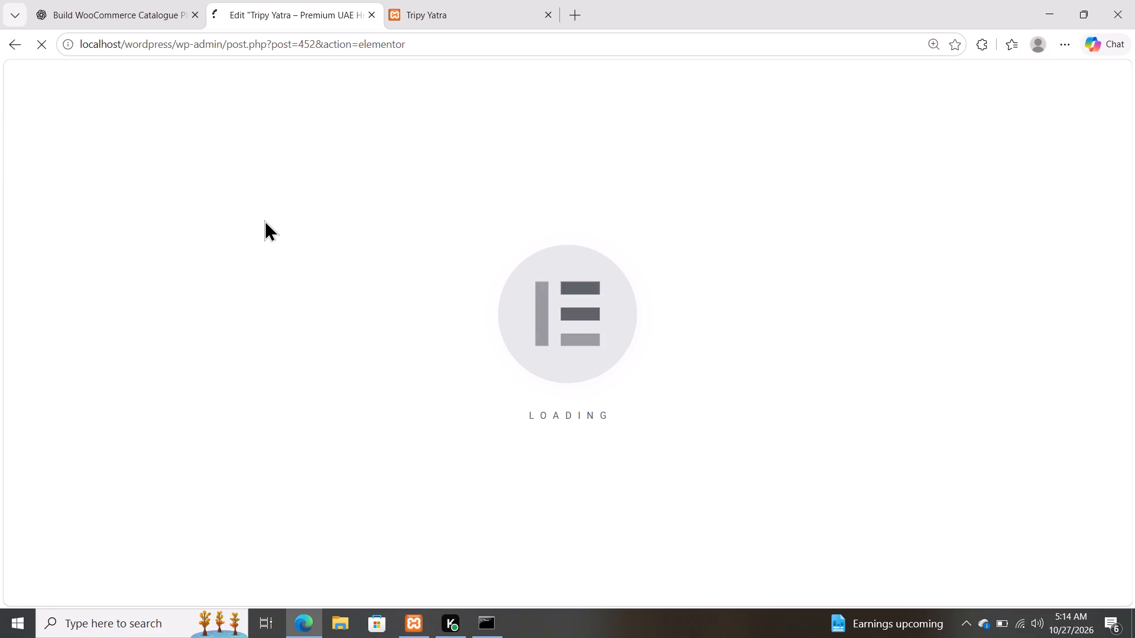
{"action": "left_click", "coordinate": [497, 0]}
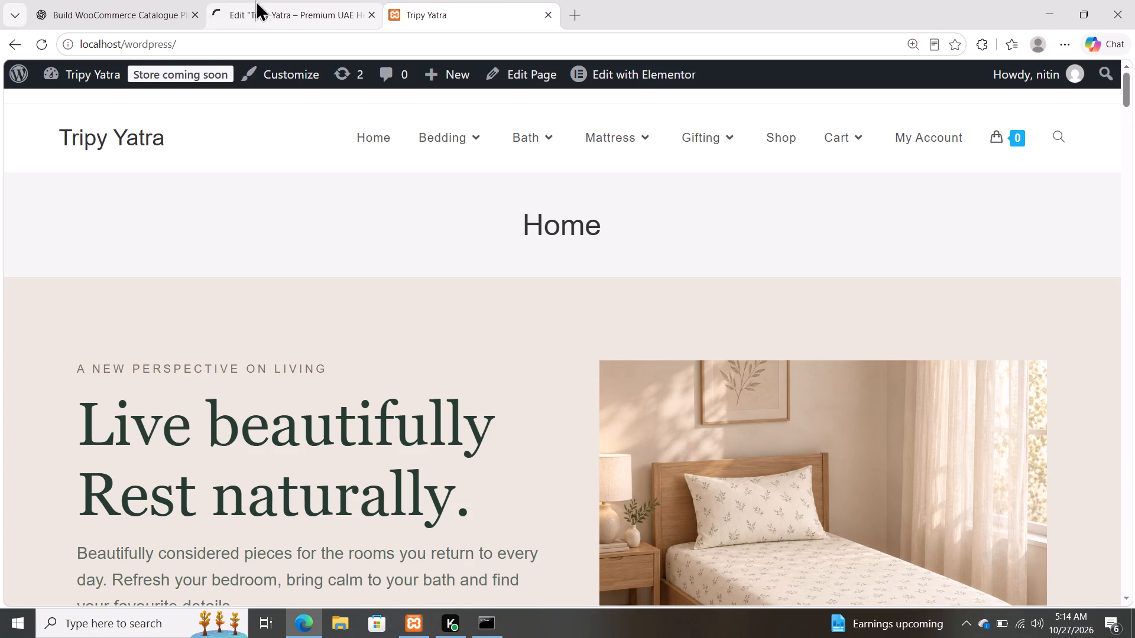
{"action": "left_click", "coordinate": [255, 0]}
{"action": "left_click", "coordinate": [190, 16]}
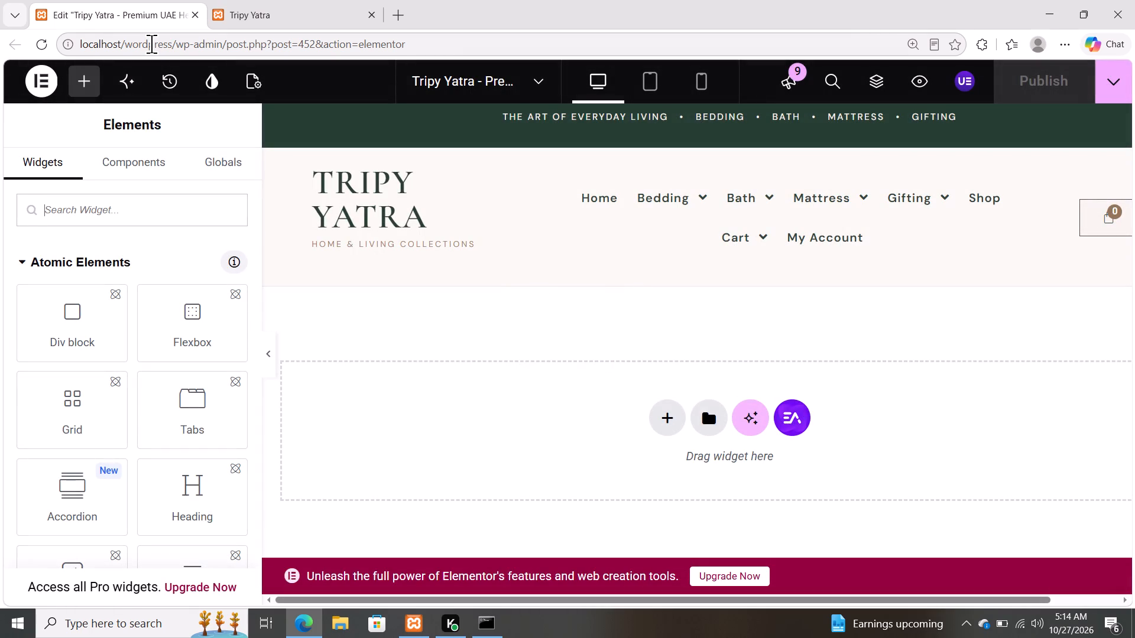
Inspect the header template's "TRIPY YATRA" heading and navigation menu settings in the editor.
{"action": "scroll", "coordinate": [151, 44], "scroll_direction": "up", "scroll_amount": 2}
{"action": "left_click", "coordinate": [502, 76]}
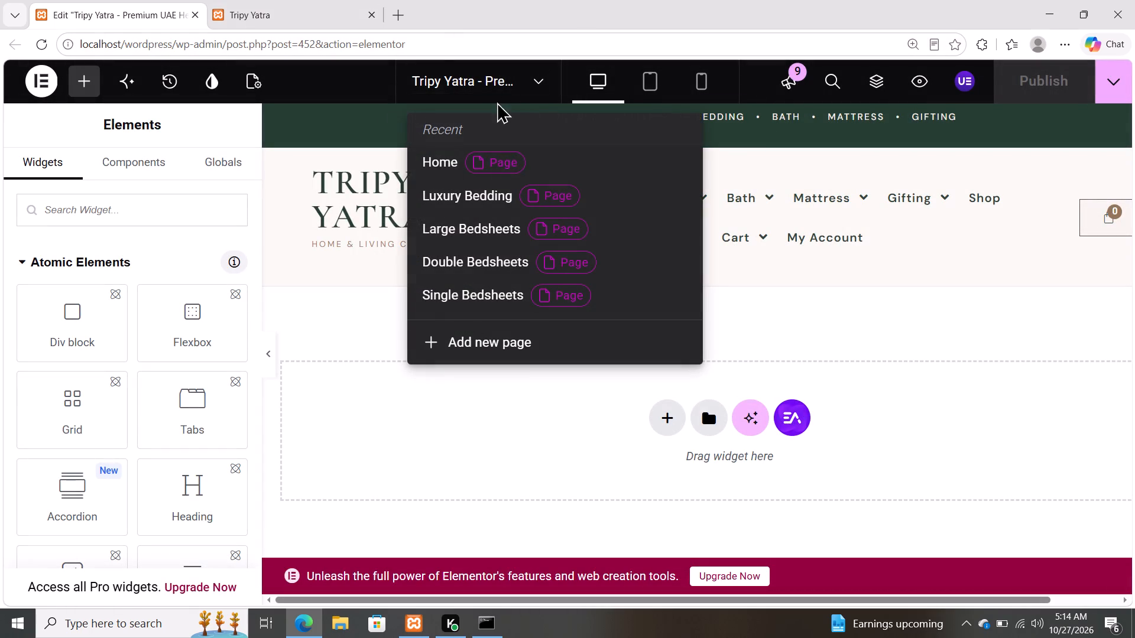
{"action": "left_click", "coordinate": [361, 304]}
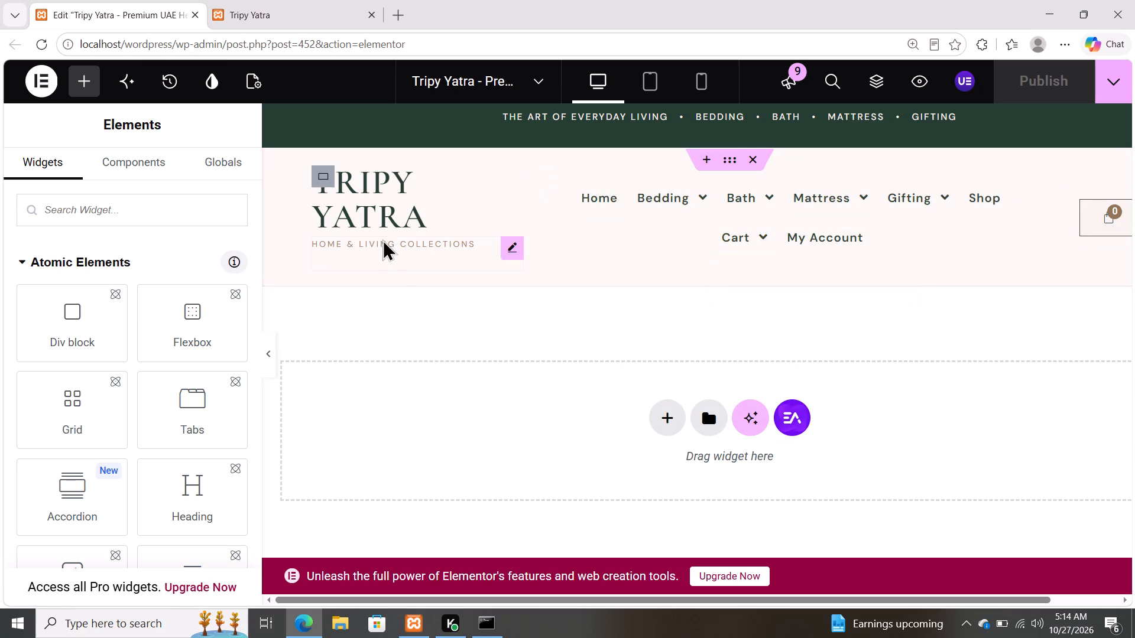
{"action": "left_click", "coordinate": [378, 212]}
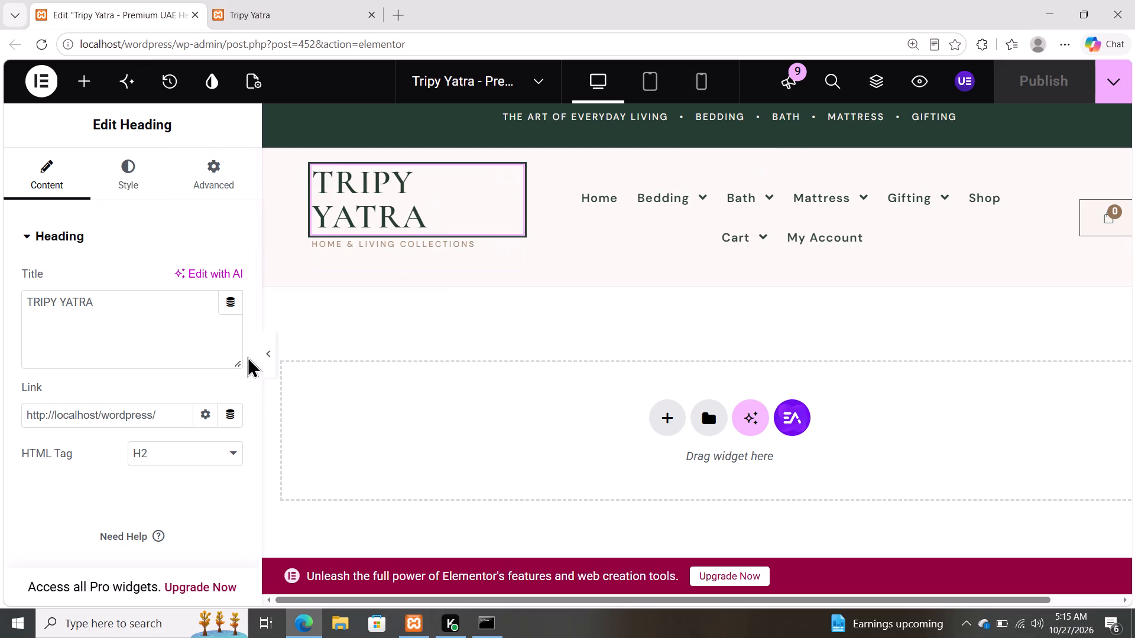
{"action": "left_click", "coordinate": [607, 178]}
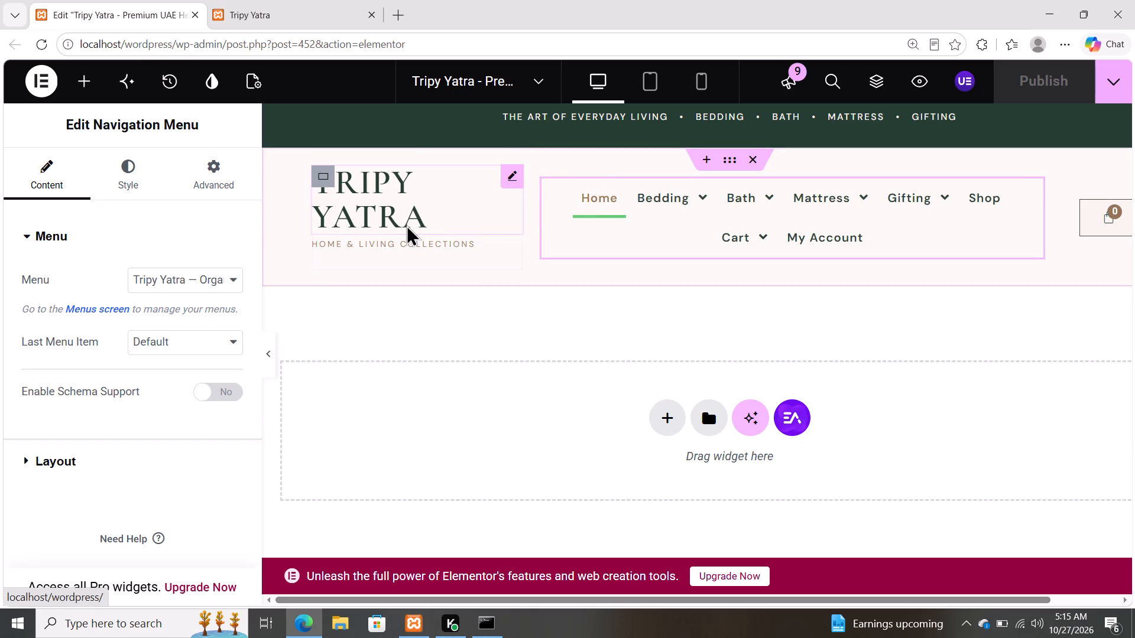
{"action": "left_click", "coordinate": [401, 233]}
{"action": "left_click", "coordinate": [401, 236]}
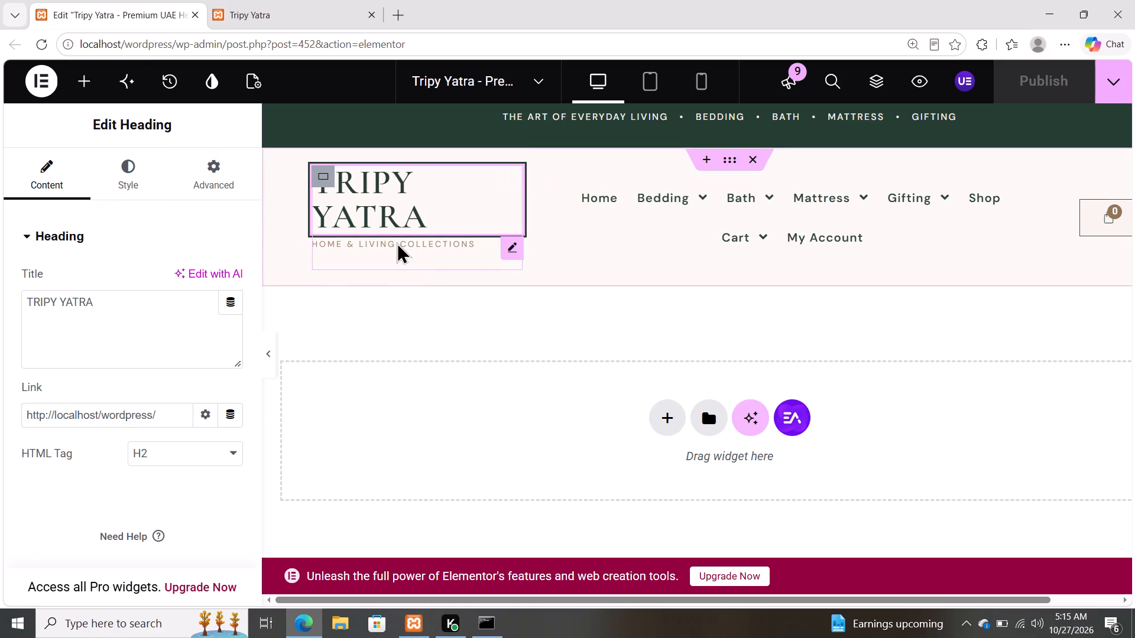
Replace "&amp;" with a plain "&" in the code of the "HOME & LIVING COLLECTIONS" tagline under the brand heading.
{"action": "left_click", "coordinate": [397, 242]}
{"action": "left_click", "coordinate": [186, 294]}
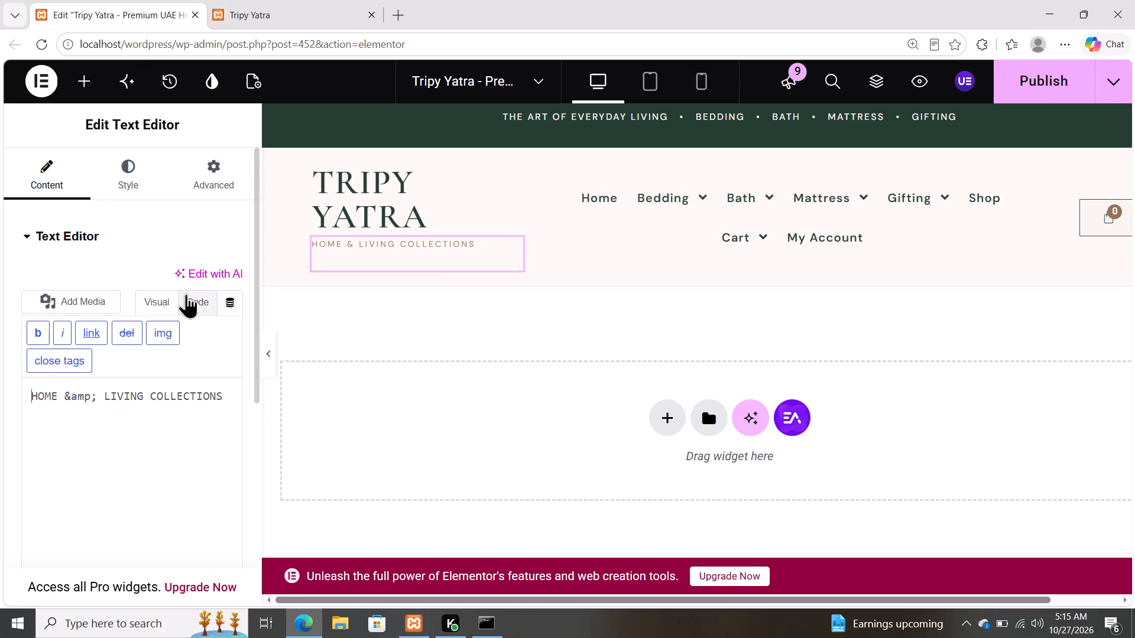
{"action": "left_click", "coordinate": [100, 402]}
{"action": "key", "text": "BackSpace"}
{"action": "key", "text": "BackSpace"}
{"action": "key", "text": "BackSpace"}
{"action": "key", "text": "BackSpace"}
{"action": "key", "text": "BackSpace"}
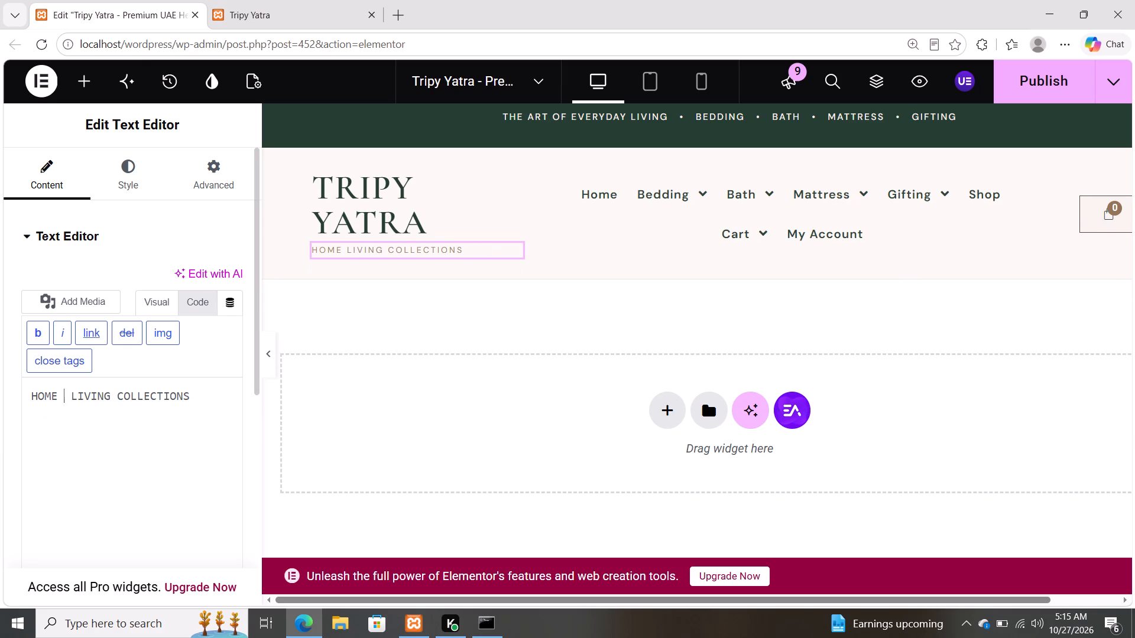
{"action": "key", "text": "shift+ampersand"}
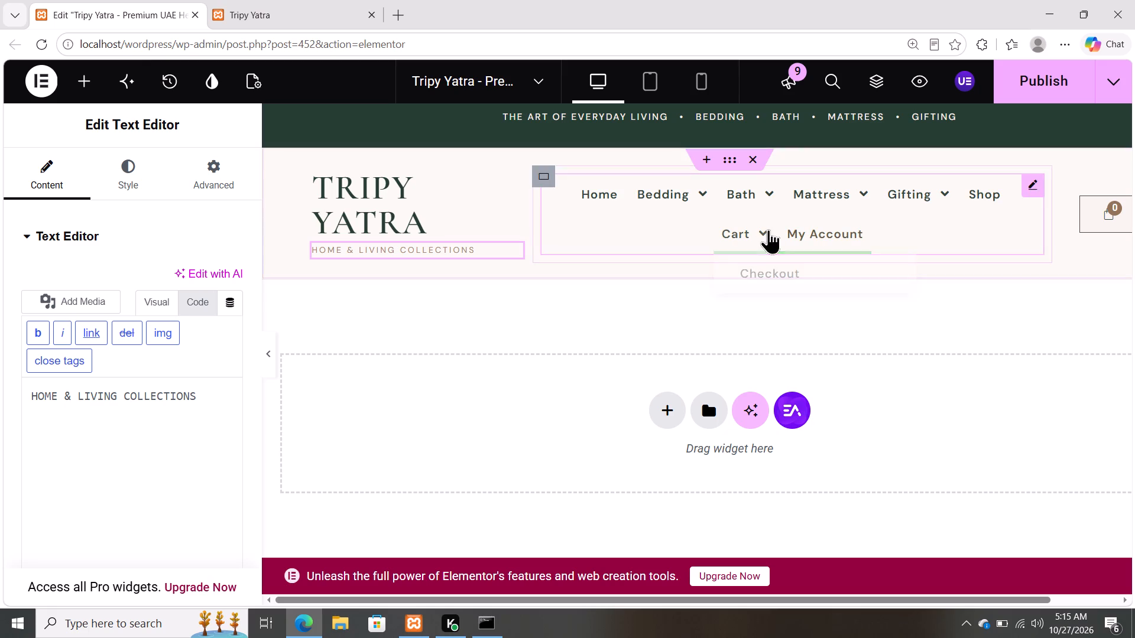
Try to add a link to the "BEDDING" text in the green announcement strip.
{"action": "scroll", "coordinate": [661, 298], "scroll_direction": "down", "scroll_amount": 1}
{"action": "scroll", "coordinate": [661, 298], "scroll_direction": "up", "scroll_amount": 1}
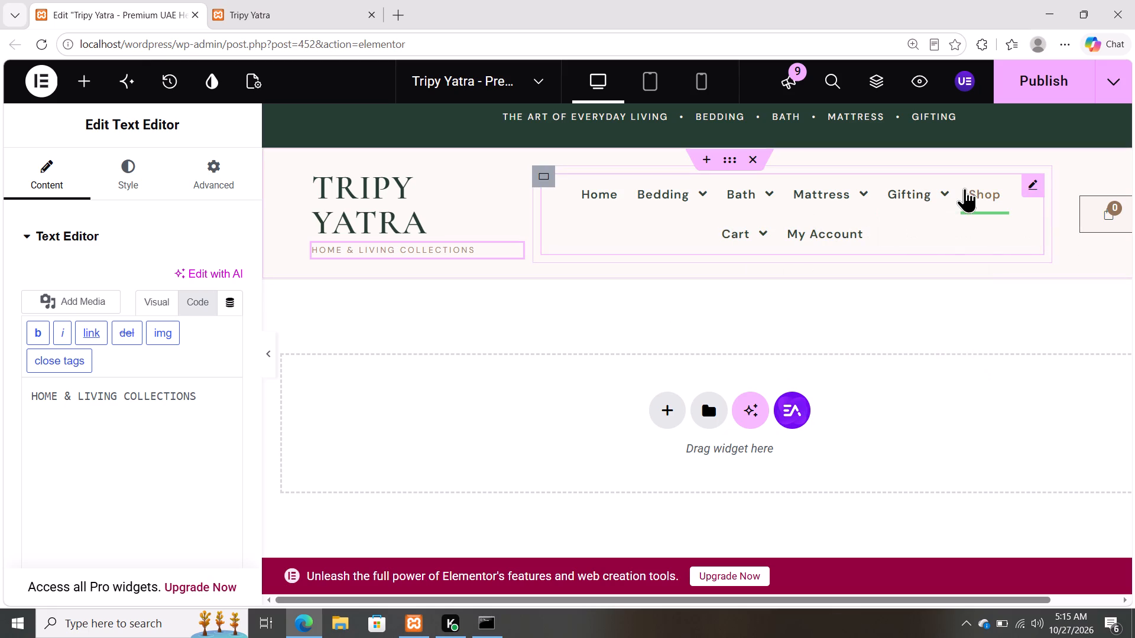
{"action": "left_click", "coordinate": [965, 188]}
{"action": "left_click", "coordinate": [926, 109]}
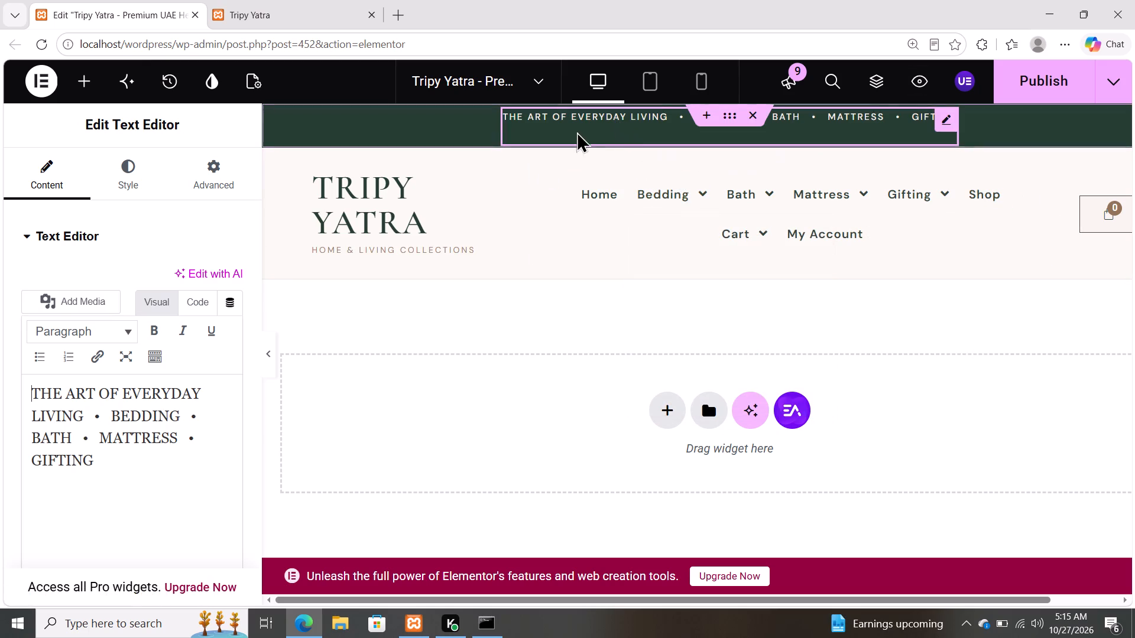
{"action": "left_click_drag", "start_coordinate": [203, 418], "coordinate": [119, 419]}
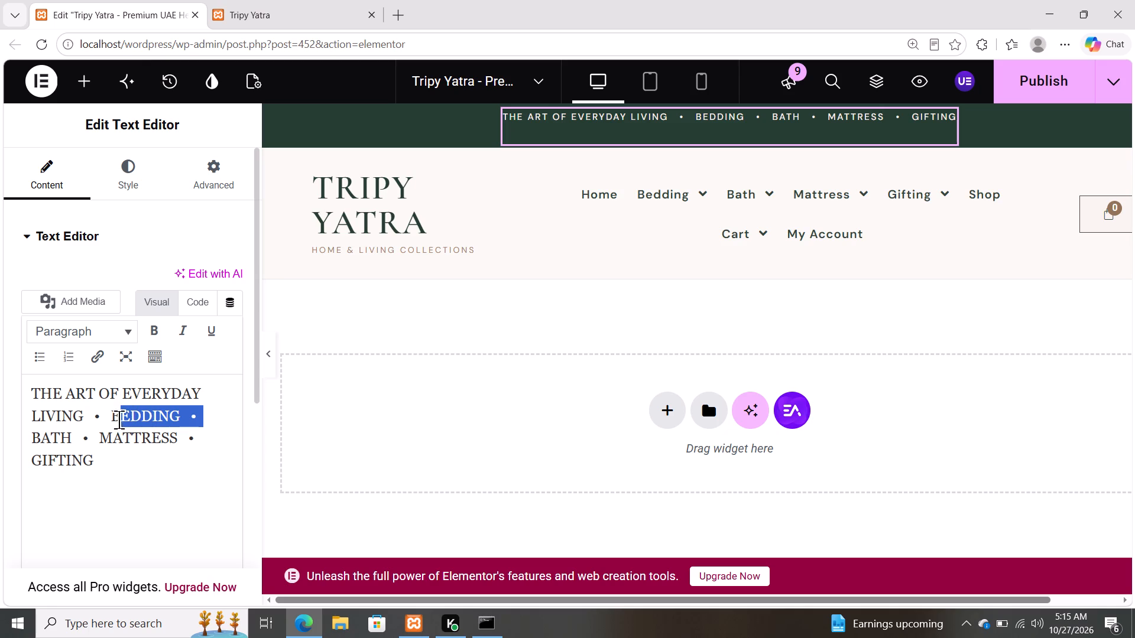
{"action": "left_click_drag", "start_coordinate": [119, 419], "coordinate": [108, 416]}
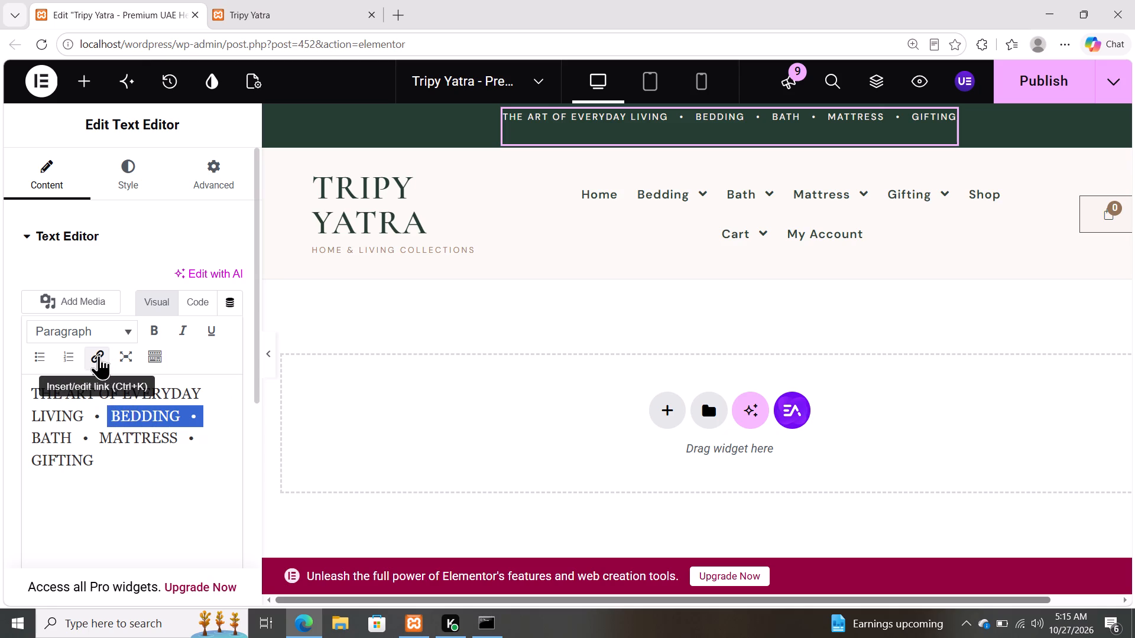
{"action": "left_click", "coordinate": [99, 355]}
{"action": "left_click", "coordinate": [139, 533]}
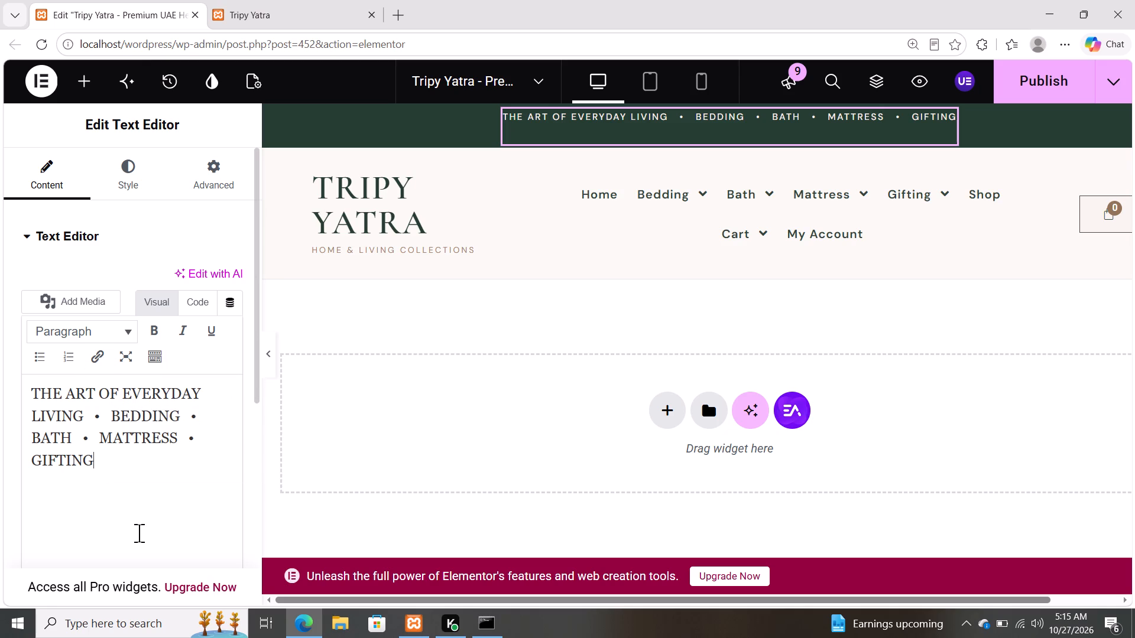
Examine the header's navigation menu, brand tagline, cart and announcement strip along with their content settings.
{"action": "scroll", "coordinate": [274, 464], "scroll_direction": "down", "scroll_amount": 1}
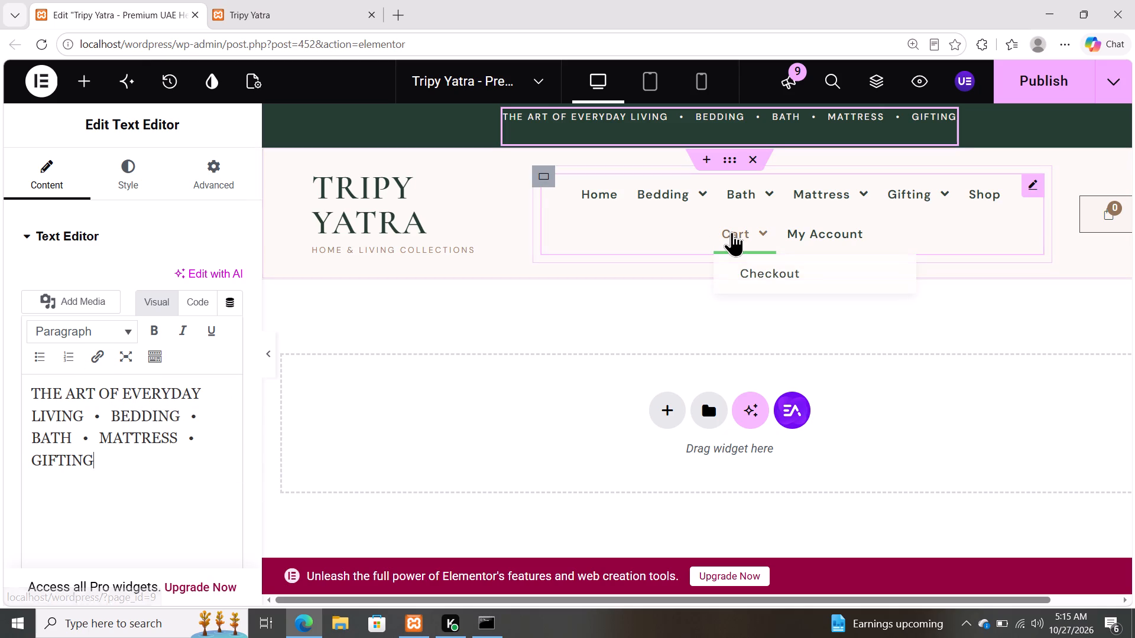
{"action": "left_click", "coordinate": [732, 232]}
{"action": "left_click", "coordinate": [813, 233]}
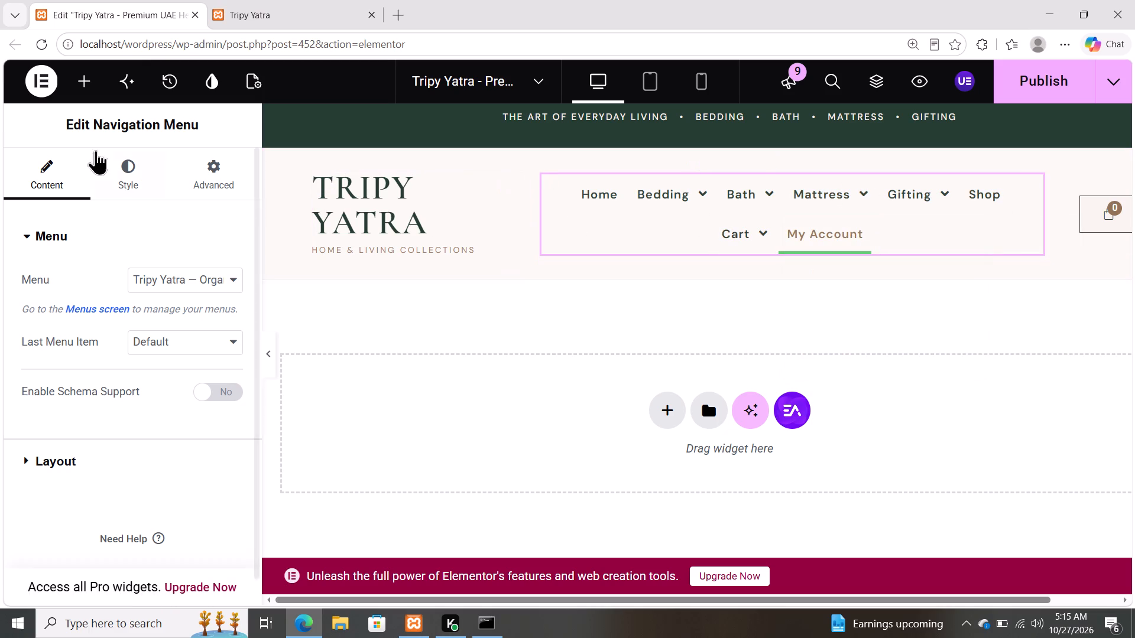
{"action": "scroll", "coordinate": [440, 272], "scroll_direction": "up", "scroll_amount": 1}
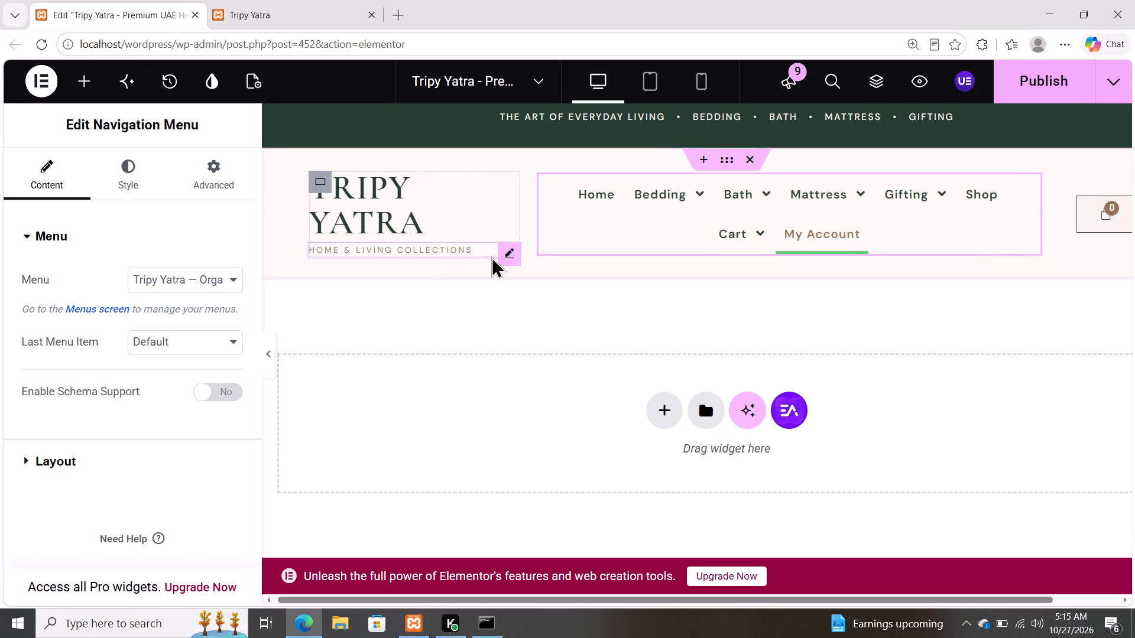
{"action": "scroll", "coordinate": [491, 256], "scroll_direction": "right", "scroll_amount": 1}
{"action": "left_click", "coordinate": [601, 217]}
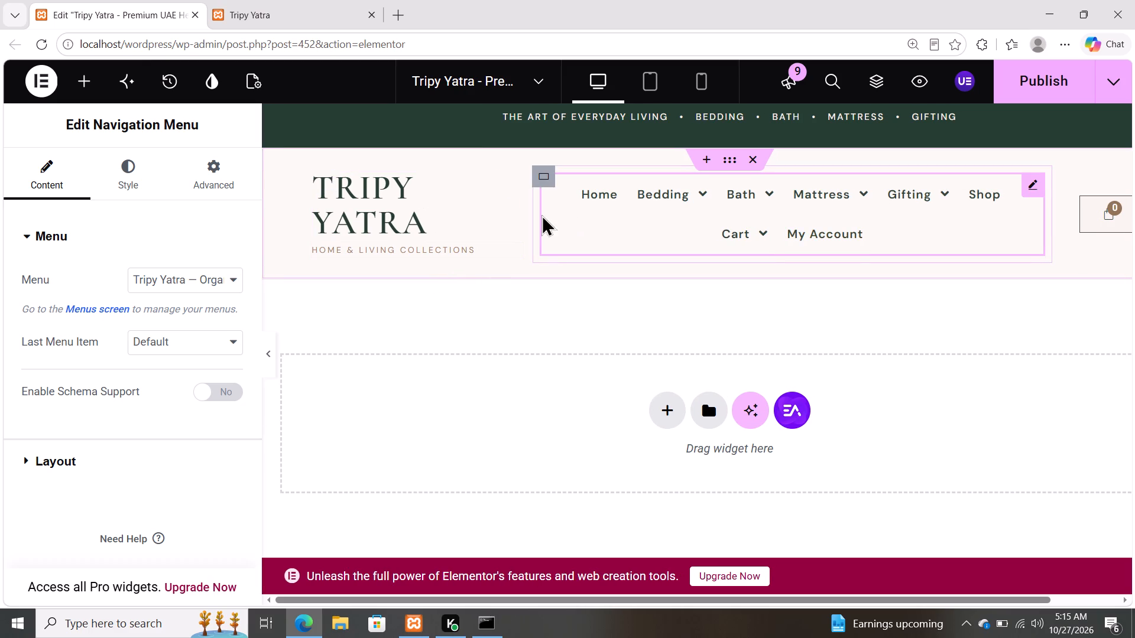
{"action": "left_click", "coordinate": [412, 185]}
{"action": "left_click", "coordinate": [390, 252]}
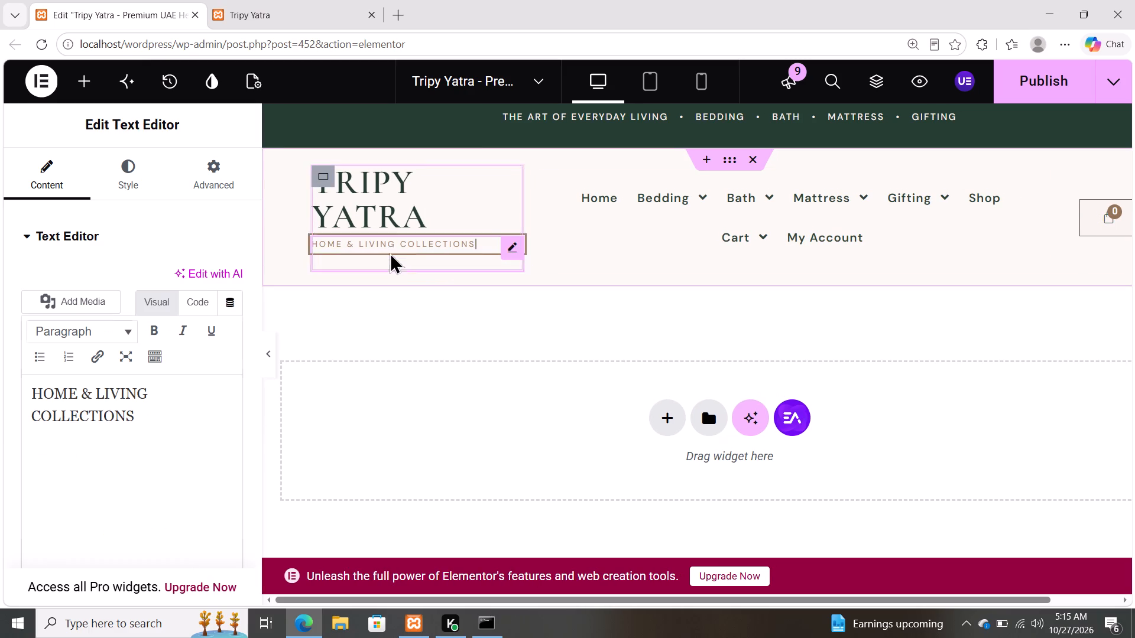
{"action": "left_click", "coordinate": [851, 190]}
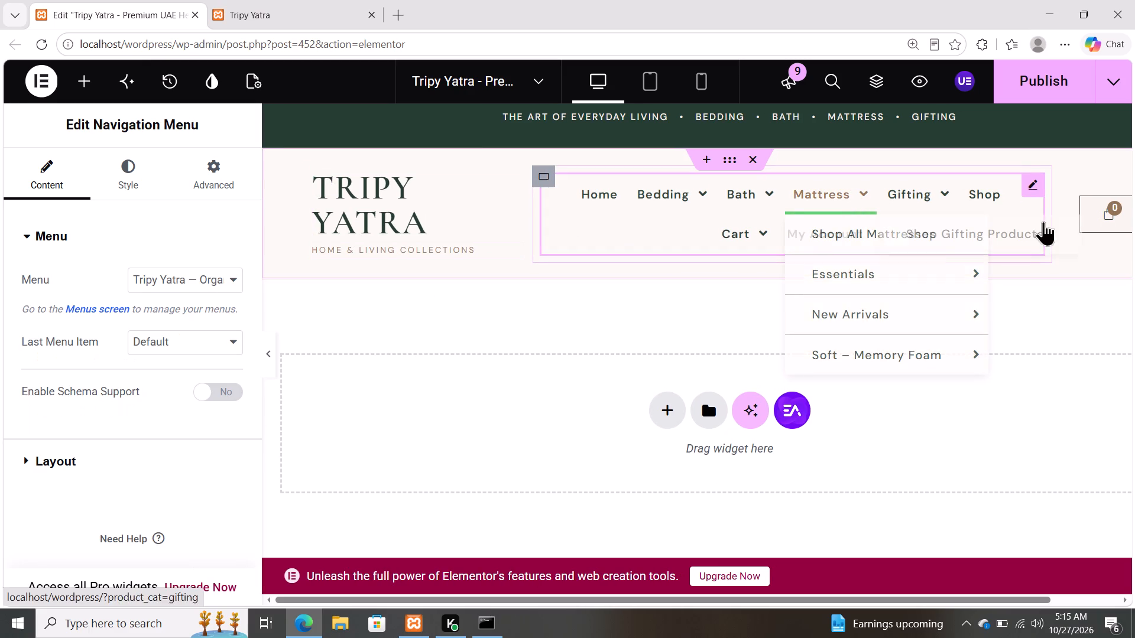
{"action": "left_click", "coordinate": [1100, 208]}
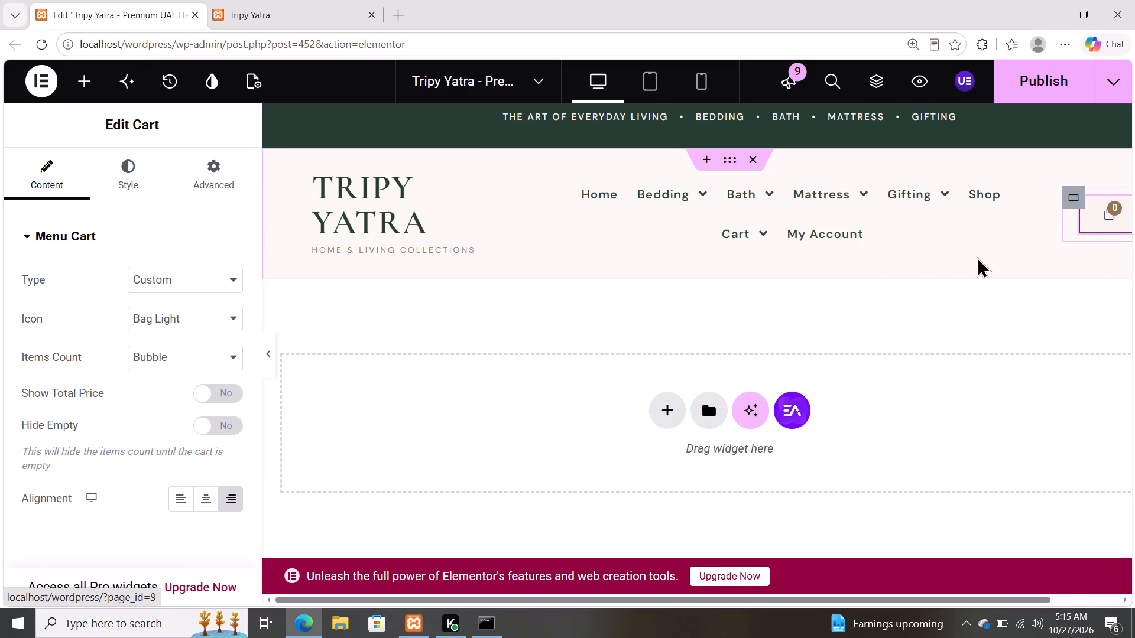
{"action": "scroll", "coordinate": [952, 281], "scroll_direction": "up", "scroll_amount": 1}
{"action": "scroll", "coordinate": [603, 313], "scroll_direction": "up", "scroll_amount": 1}
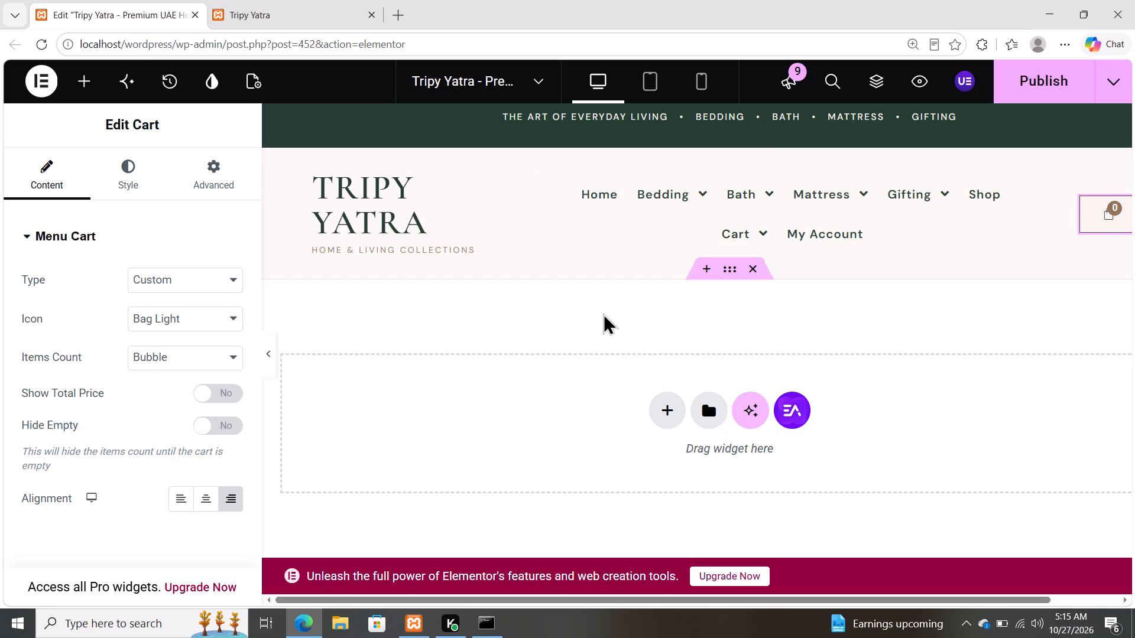
{"action": "scroll", "coordinate": [603, 313], "scroll_direction": "up", "scroll_amount": 1}
{"action": "left_click", "coordinate": [588, 106]}
{"action": "left_click", "coordinate": [588, 118]}
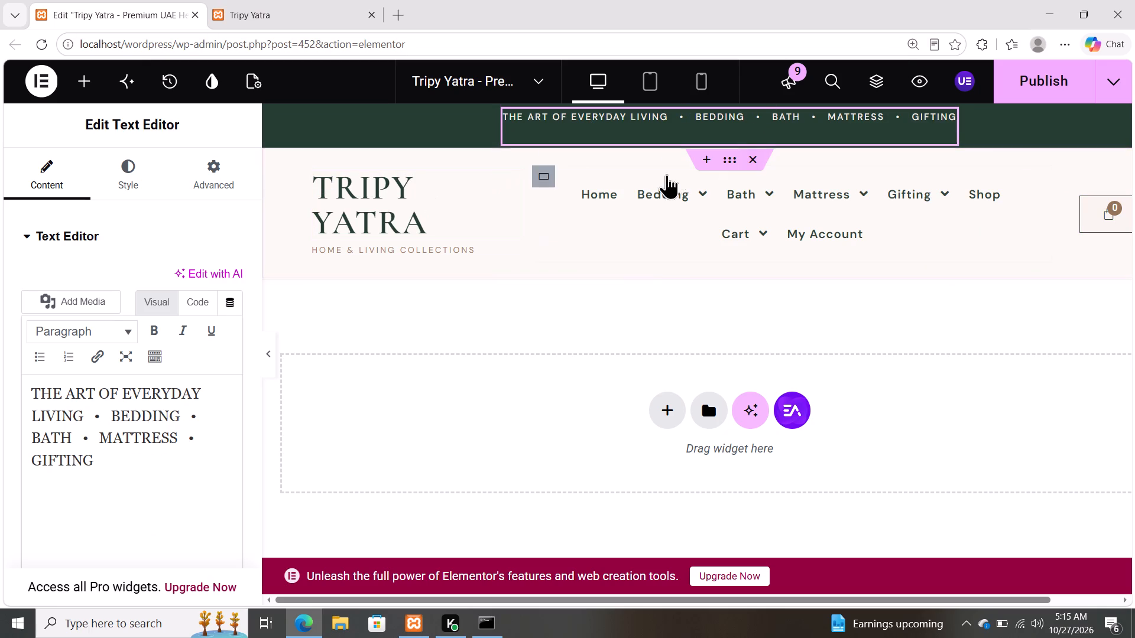
{"action": "scroll", "coordinate": [587, 346], "scroll_direction": "right", "scroll_amount": 1}
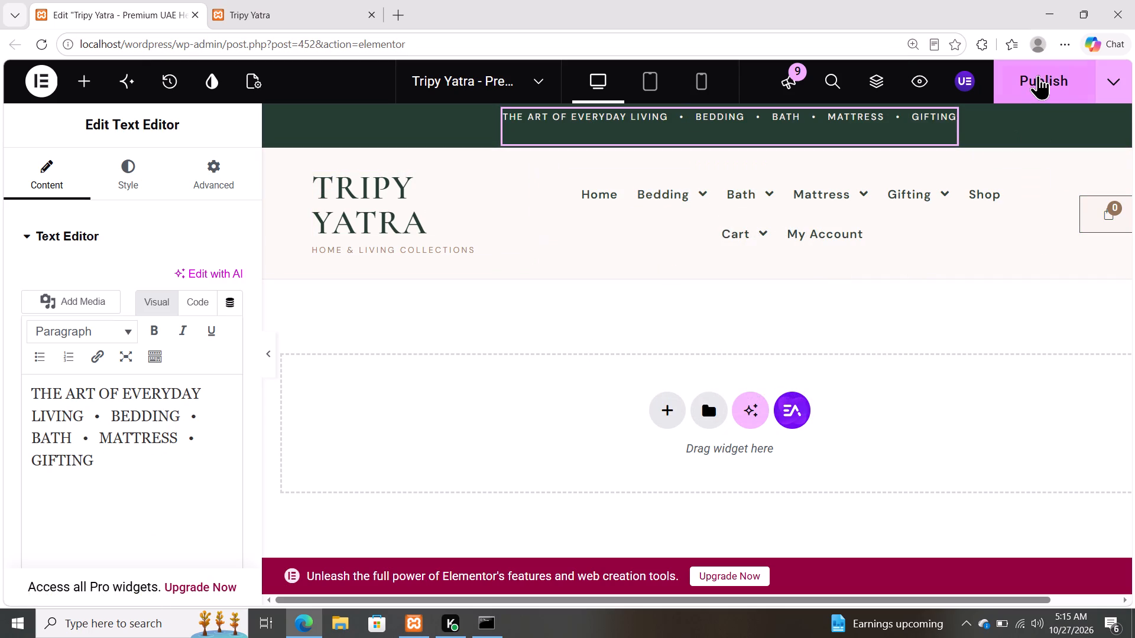
Publish the header template with the edited tagline.
{"action": "left_click", "coordinate": [1038, 75]}
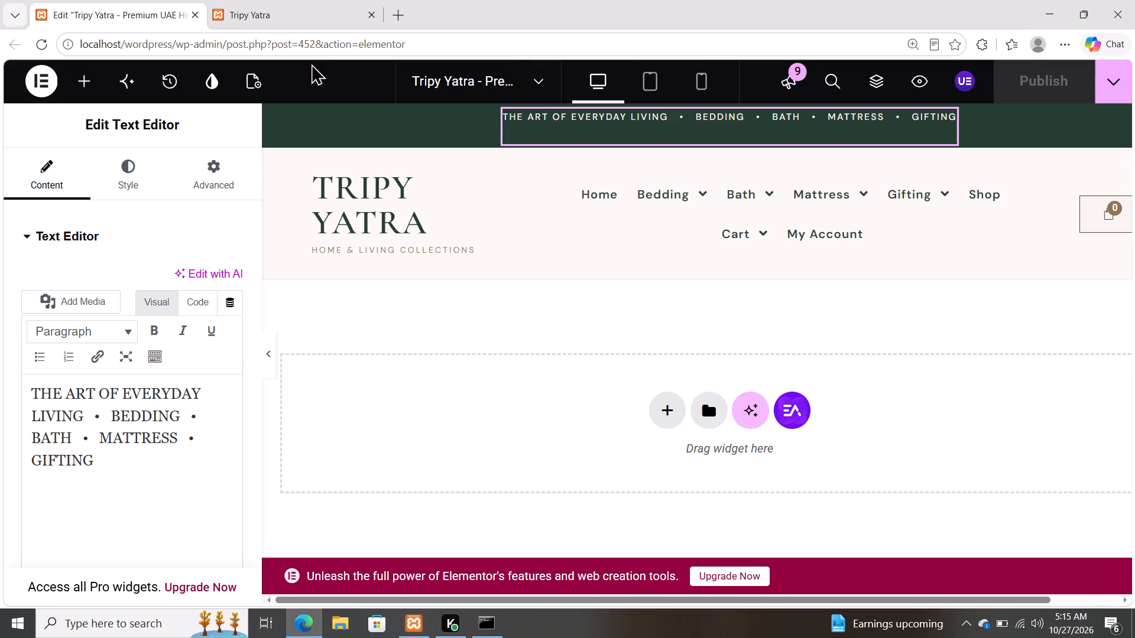
Reload the live Tripy Yatra home page and check the published header and its Mattress dropdown.
{"action": "left_click", "coordinate": [260, 0]}
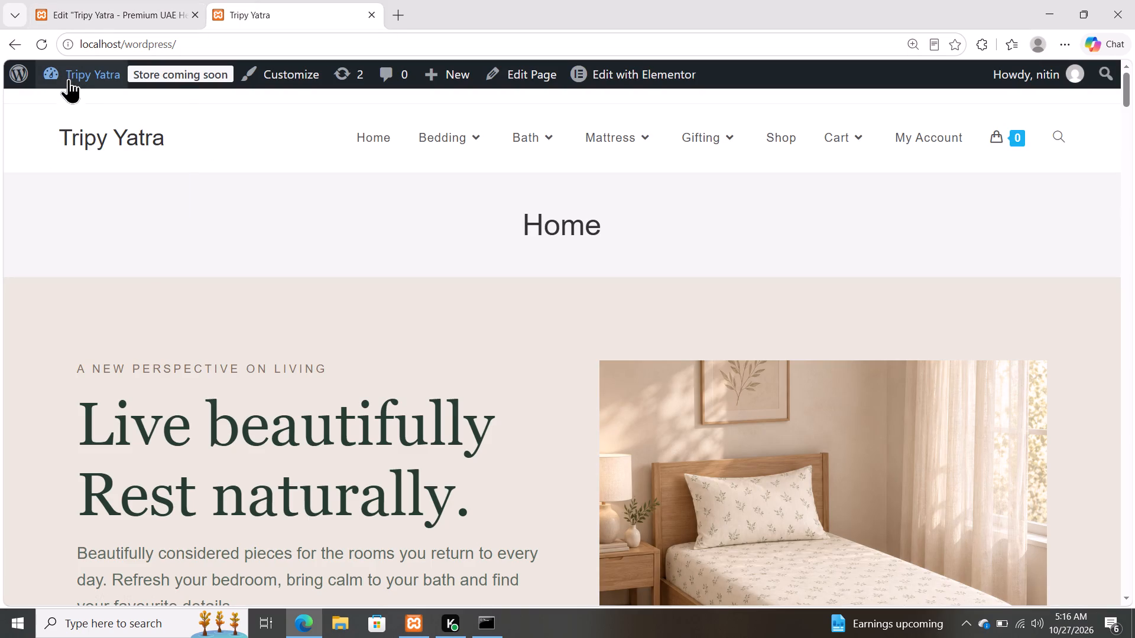
{"action": "scroll", "coordinate": [335, 236], "scroll_direction": "up", "scroll_amount": 4}
{"action": "left_click", "coordinate": [40, 49]}
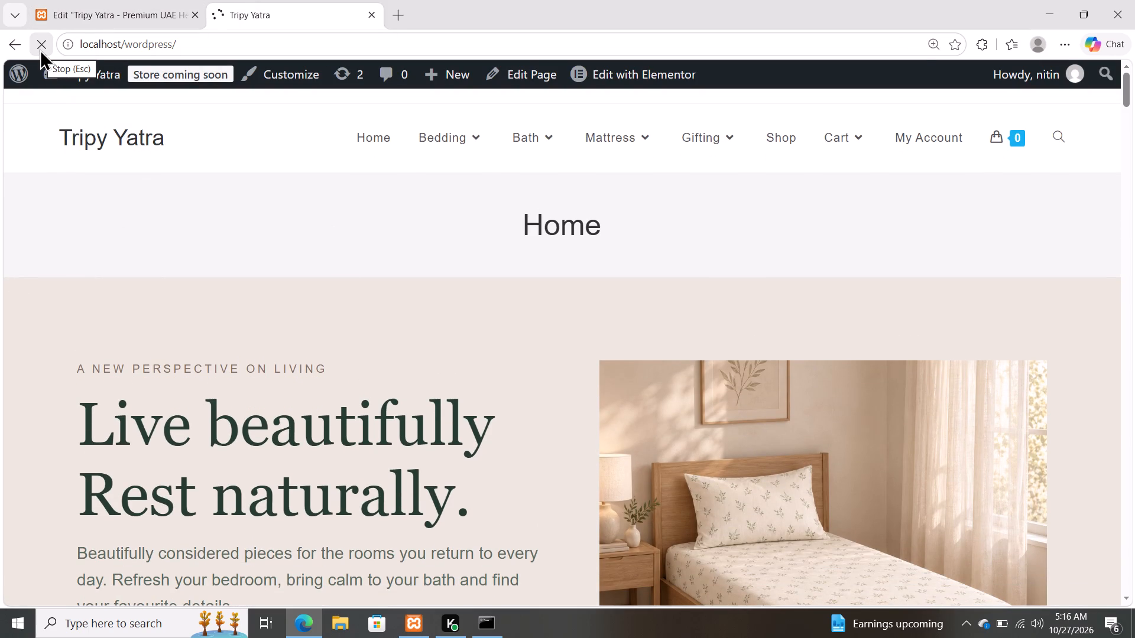
{"action": "scroll", "coordinate": [277, 220], "scroll_direction": "up", "scroll_amount": 1}
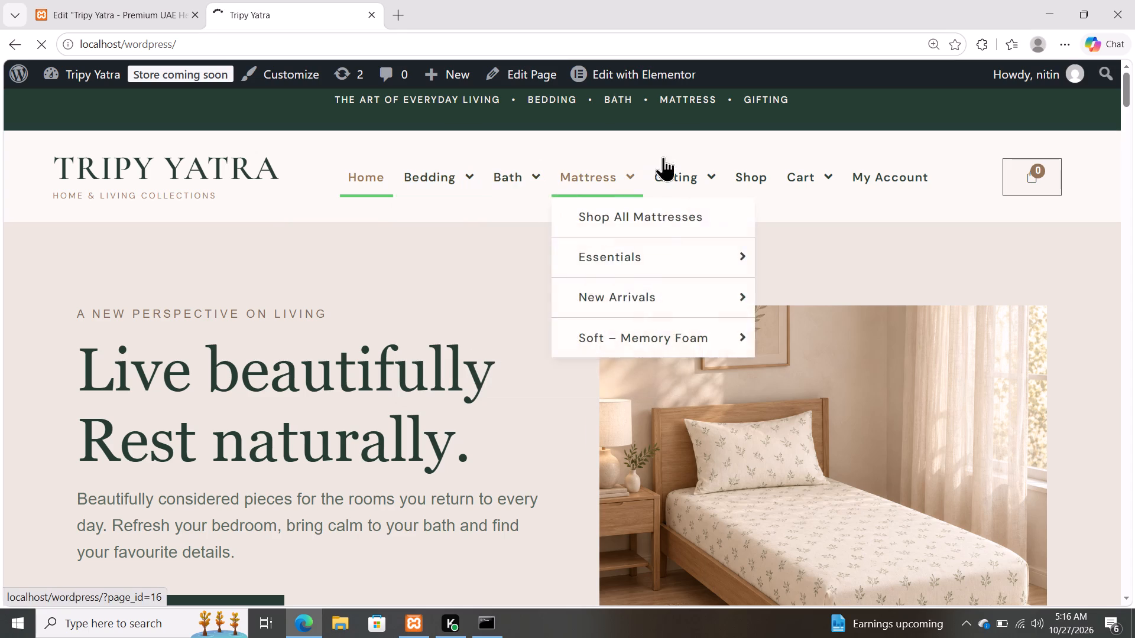
Review the live home page's category, bedroom, bath, mattress and gifting sections, and return to the header to check its Bath submenus.
{"action": "scroll", "coordinate": [609, 224], "scroll_direction": "down", "scroll_amount": 13}
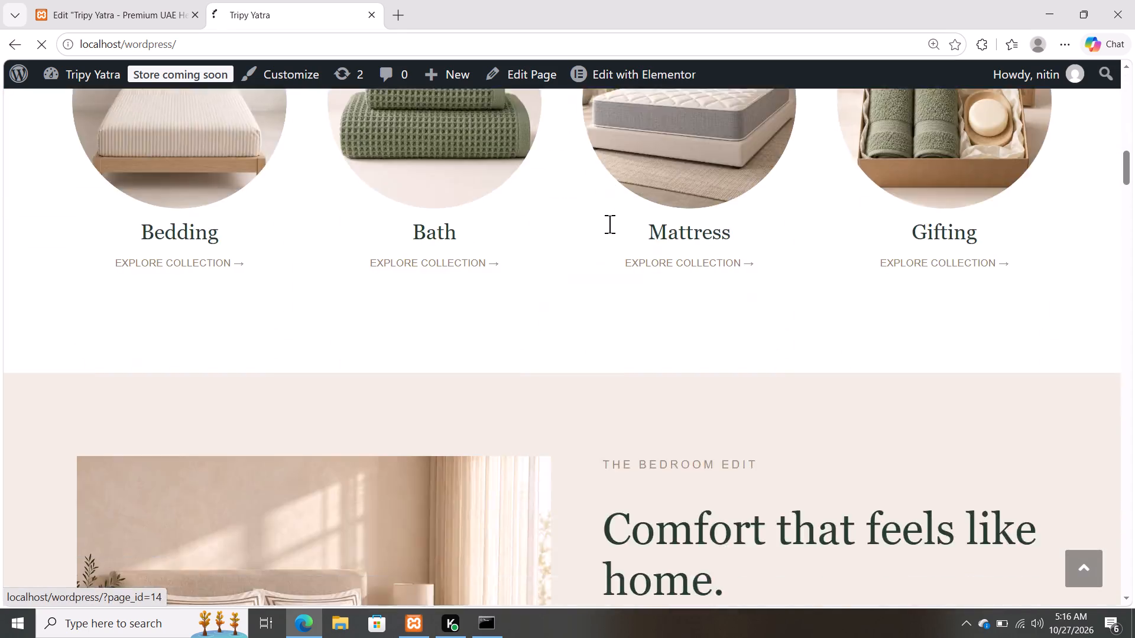
{"action": "scroll", "coordinate": [609, 224], "scroll_direction": "down", "scroll_amount": 14}
{"action": "scroll", "coordinate": [609, 224], "scroll_direction": "down", "scroll_amount": 18}
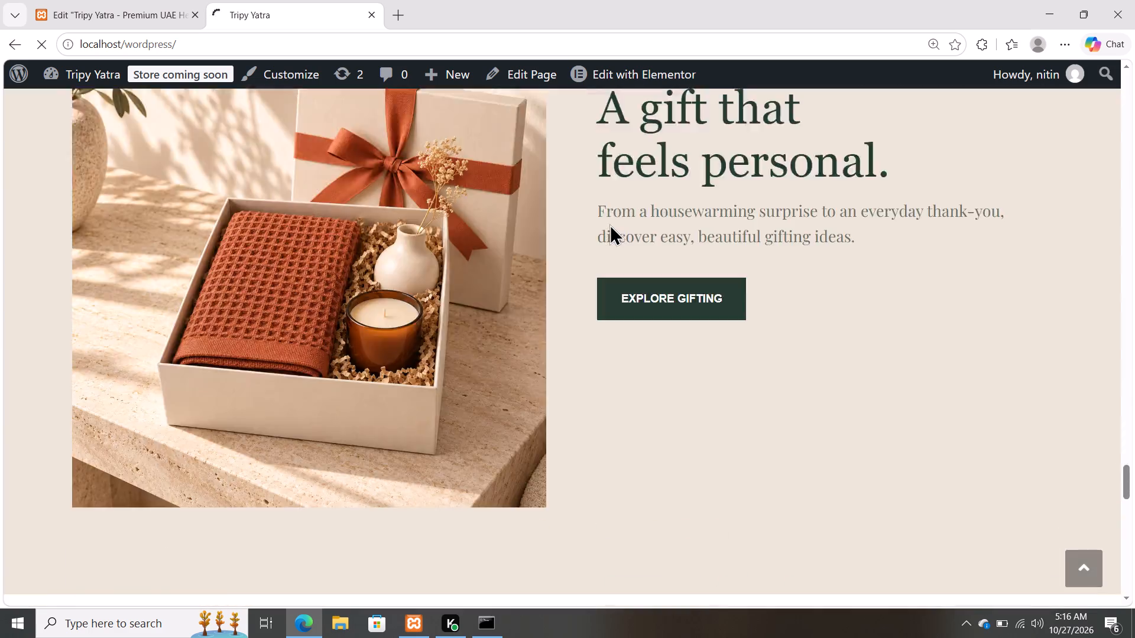
{"action": "scroll", "coordinate": [609, 224], "scroll_direction": "down", "scroll_amount": 15}
{"action": "scroll", "coordinate": [609, 224], "scroll_direction": "up", "scroll_amount": 16}
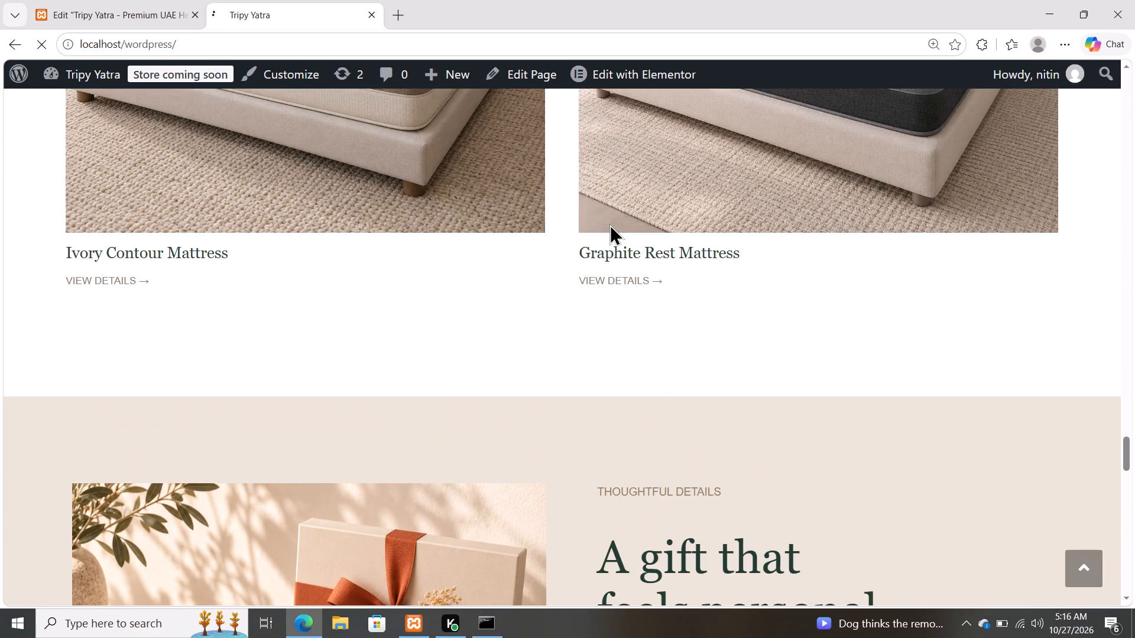
{"action": "scroll", "coordinate": [609, 224], "scroll_direction": "up", "scroll_amount": 15}
{"action": "scroll", "coordinate": [609, 224], "scroll_direction": "up", "scroll_amount": 6}
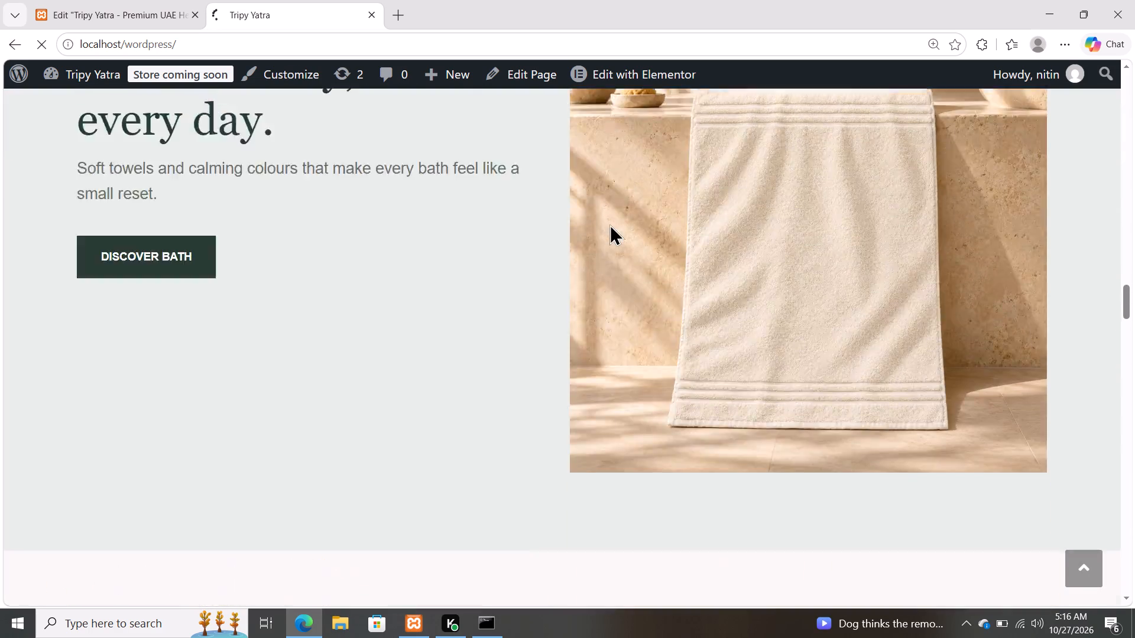
{"action": "scroll", "coordinate": [609, 224], "scroll_direction": "up", "scroll_amount": 18}
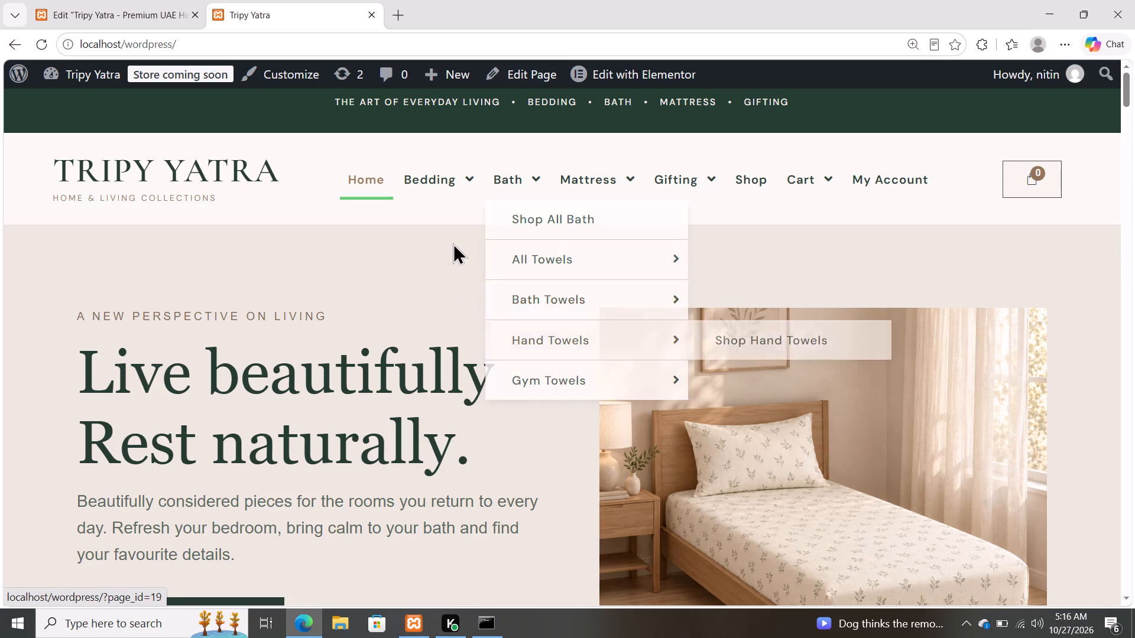
Examine the live home page from the Shop by category section down to the green footer's link columns and copyright line.
{"action": "scroll", "coordinate": [794, 349], "scroll_direction": "down", "scroll_amount": 10}
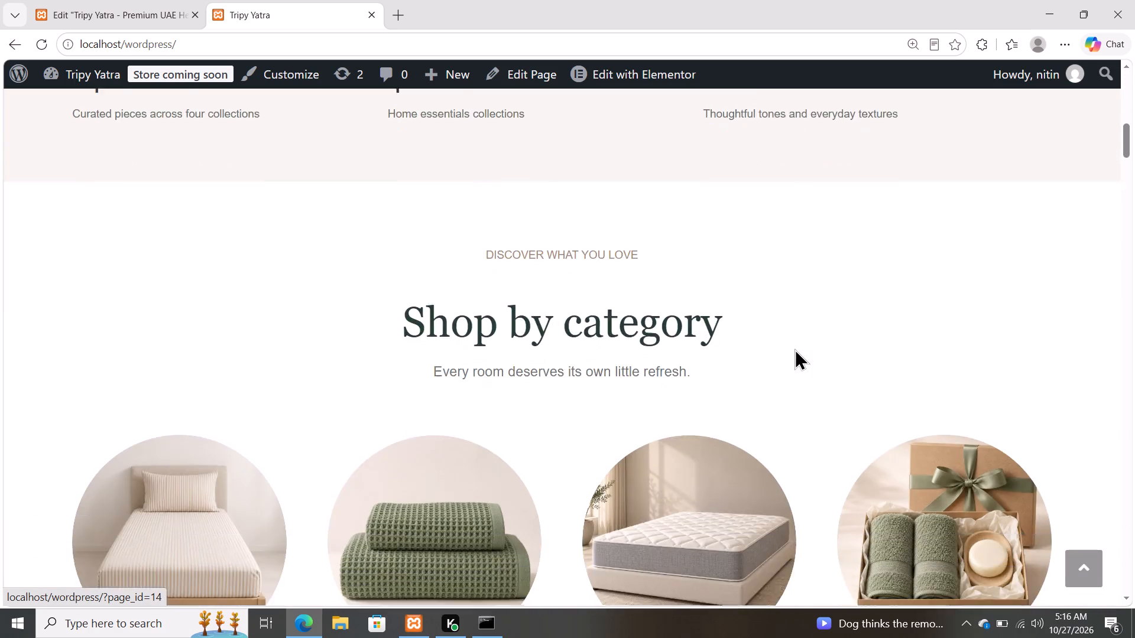
{"action": "scroll", "coordinate": [794, 349], "scroll_direction": "down", "scroll_amount": 16}
{"action": "scroll", "coordinate": [794, 349], "scroll_direction": "down", "scroll_amount": 16}
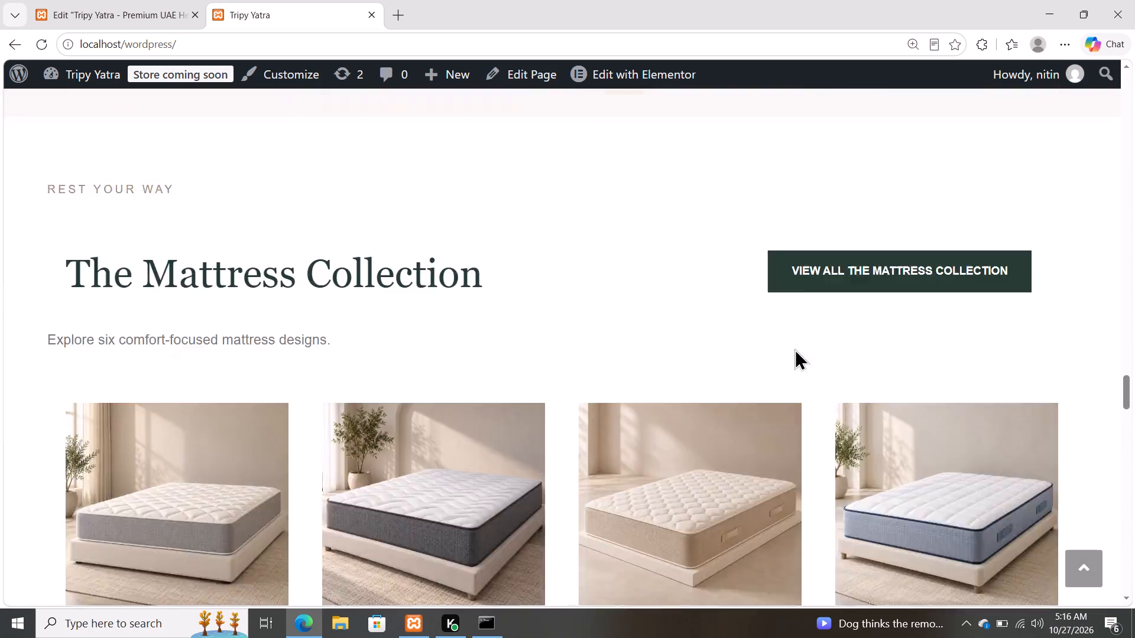
{"action": "scroll", "coordinate": [794, 349], "scroll_direction": "down", "scroll_amount": 15}
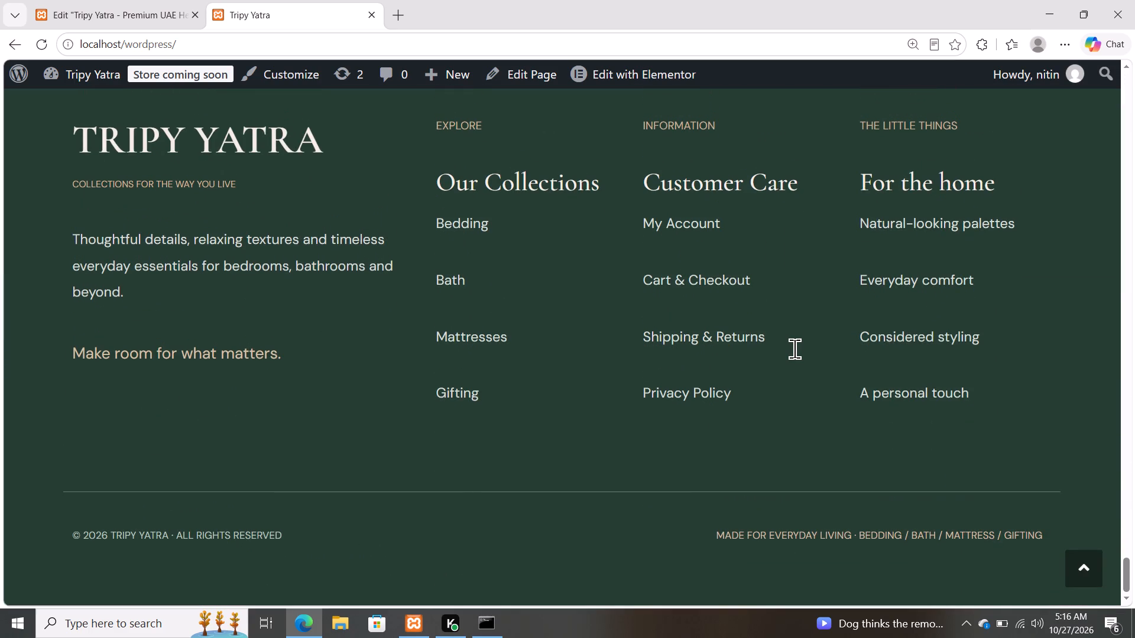